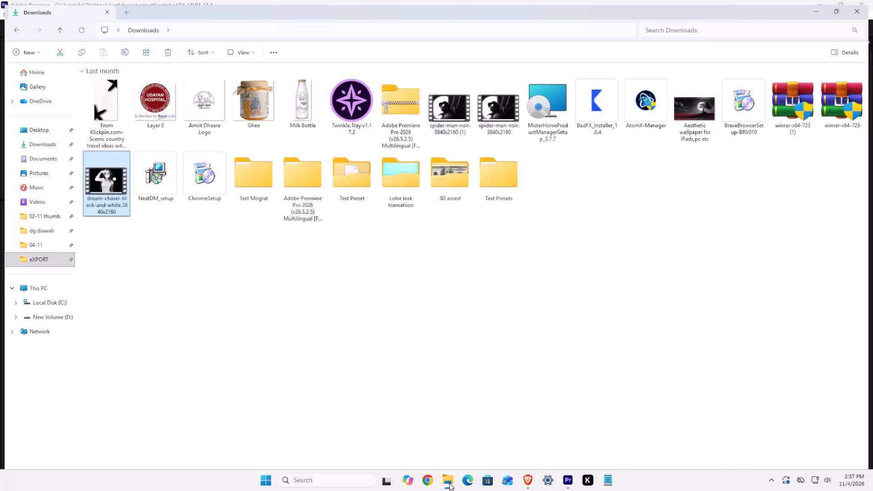
# Switch the riyaz desktop folder to icon view and look through download > ff max, finishing back in Premiere.
pyautogui.click(28, 143)
pyautogui.click(31, 127)
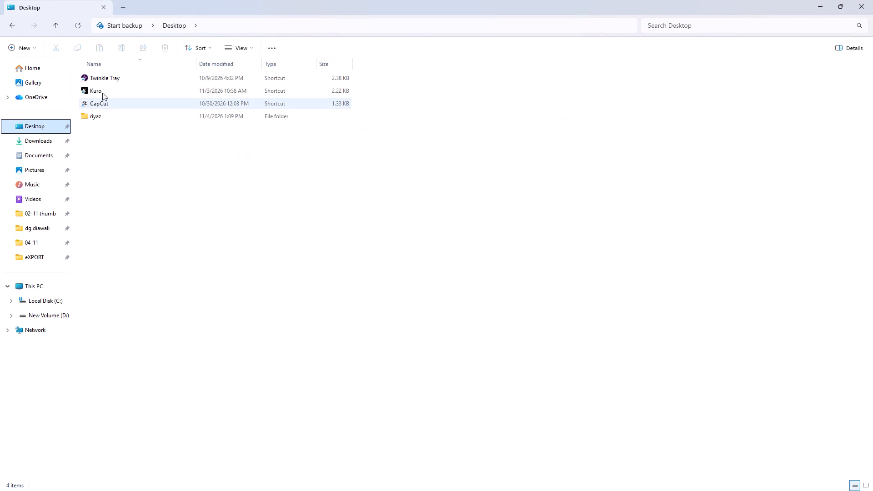
pyautogui.click(243, 46)
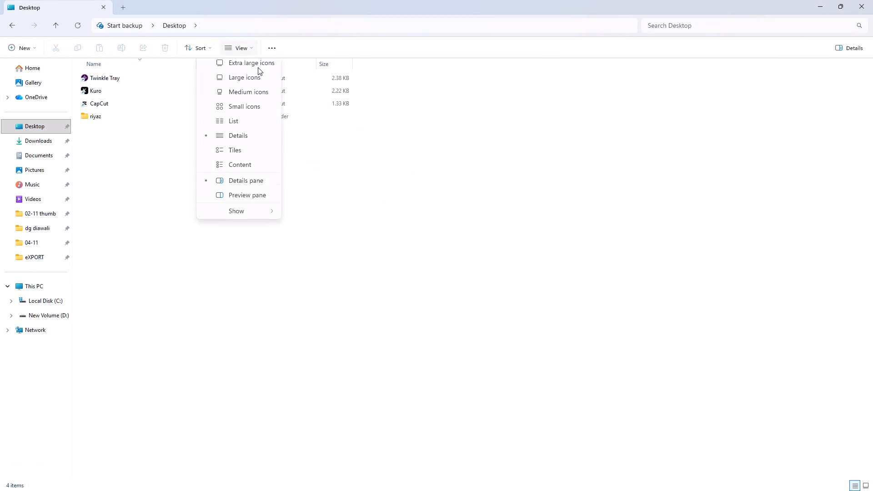
pyautogui.click(256, 82)
pyautogui.click(192, 185)
pyautogui.doubleClick(245, 91)
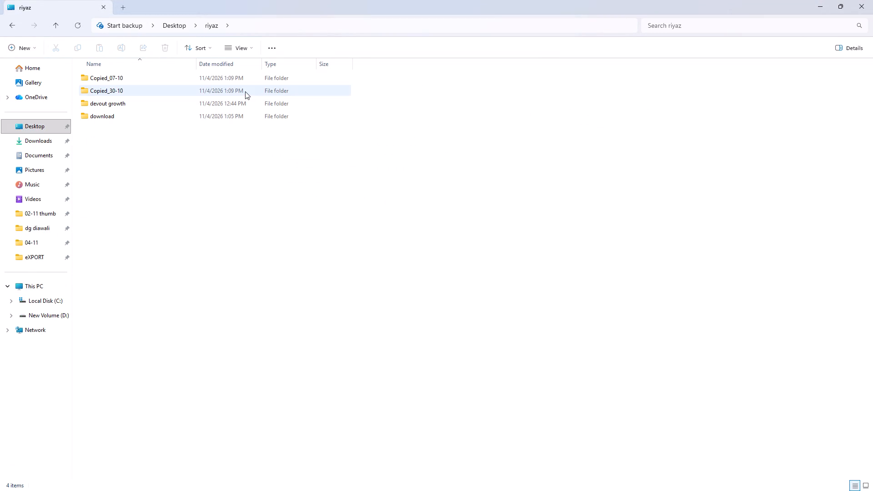
pyautogui.click(249, 50)
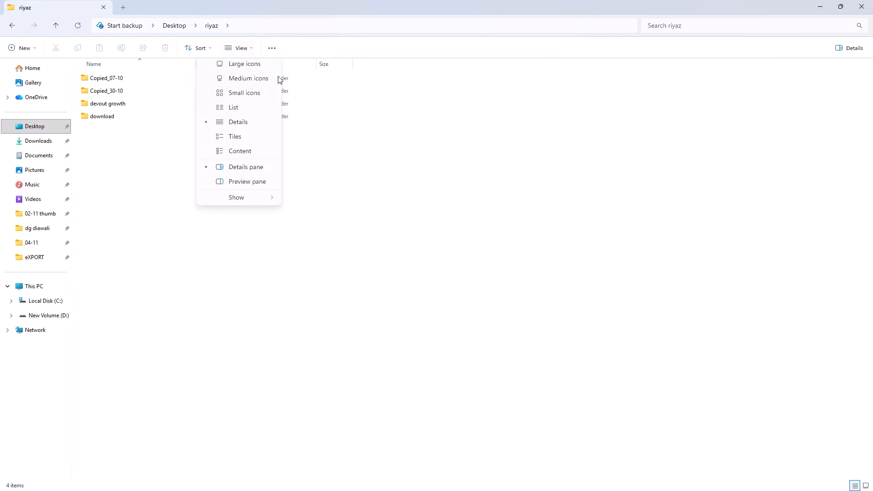
pyautogui.click(254, 88)
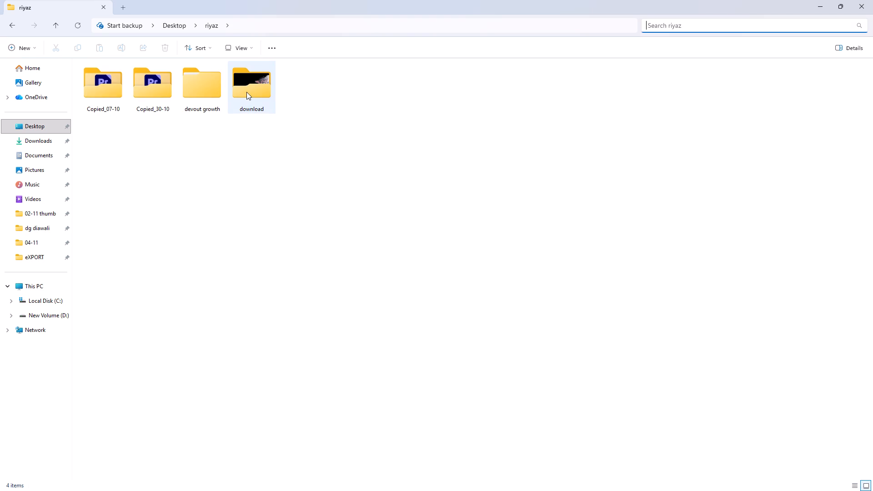
pyautogui.doubleClick(246, 92)
pyautogui.doubleClick(256, 86)
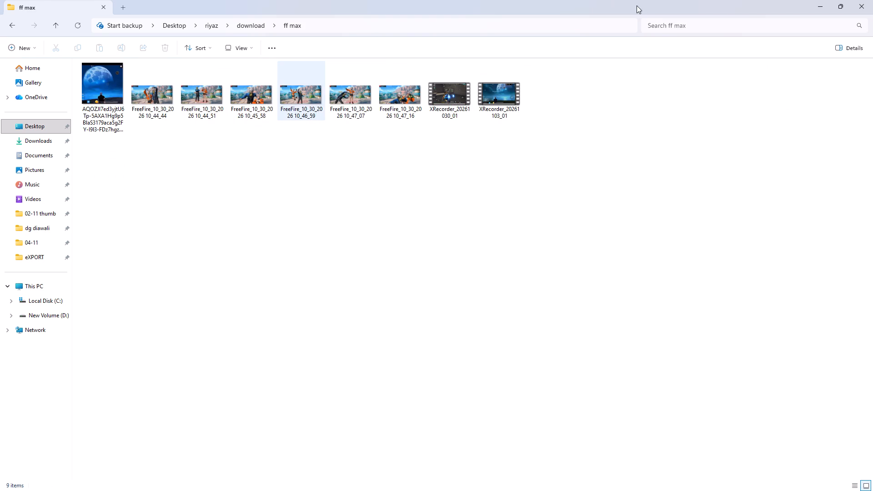
pyautogui.click(818, 0)
# Place the timeline playhead at 00;00;14;24, in the empty area after the last clips of sequence 04-11.
pyautogui.click(449, 234)
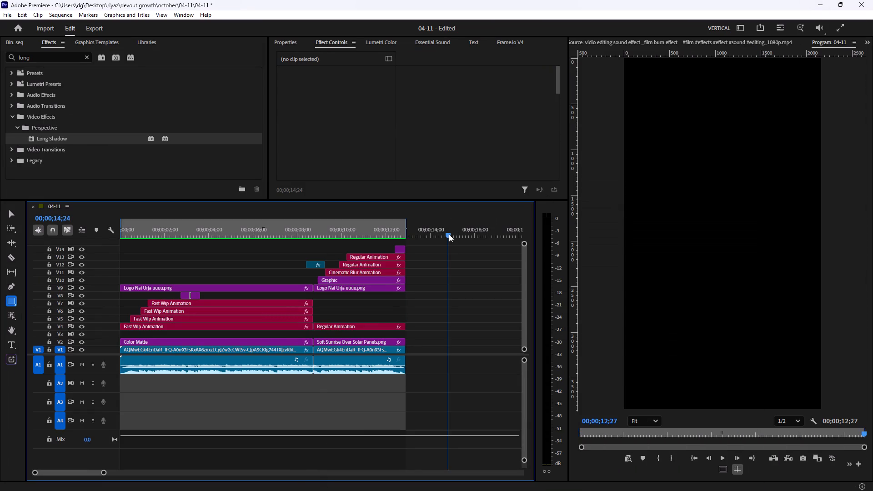
pyautogui.press('-')
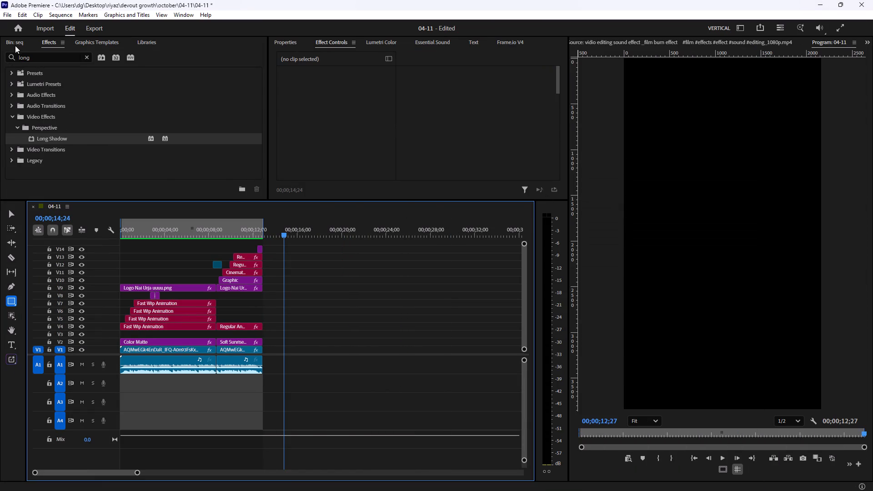
# Enlarge the project area and move the Motion Graphics Template and Animation Composer bins into the seq bin.
pyautogui.click(16, 44)
pyautogui.click(10, 52)
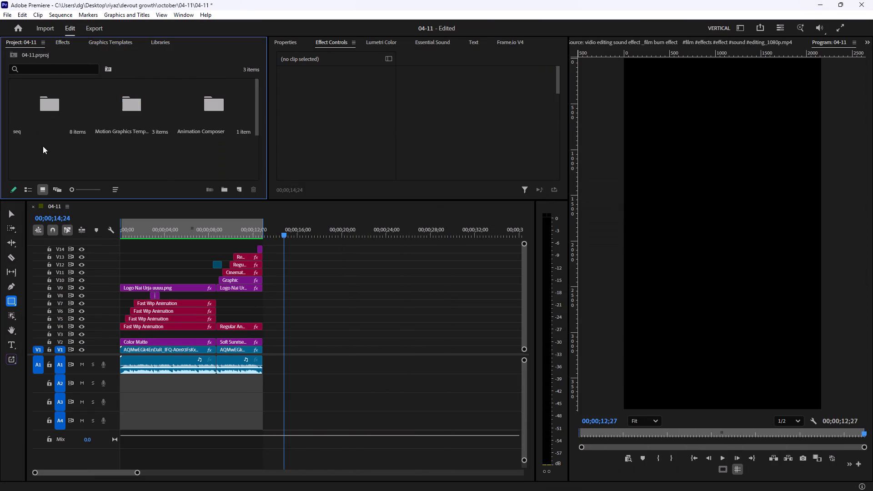
pyautogui.moveTo(125, 200); pyautogui.dragTo(129, 233)
pyautogui.moveTo(114, 108); pyautogui.dragTo(109, 108)
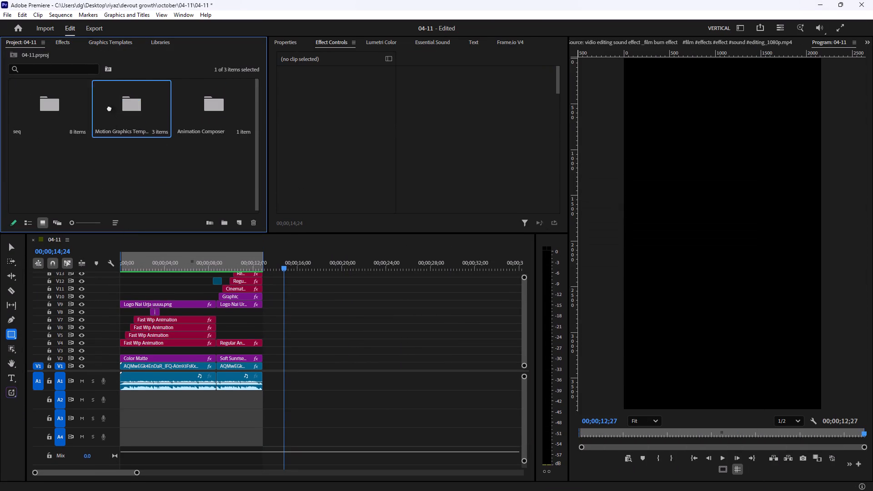
pyautogui.moveTo(109, 108); pyautogui.dragTo(53, 113)
pyautogui.moveTo(121, 102); pyautogui.dragTo(61, 112)
# Import the moon-scene AQOZJI7ed3yjtU6Tp video and XRecorder_20261103_01 from riyaz > download > ff max into the seq bin.
pyautogui.doubleClick(63, 109)
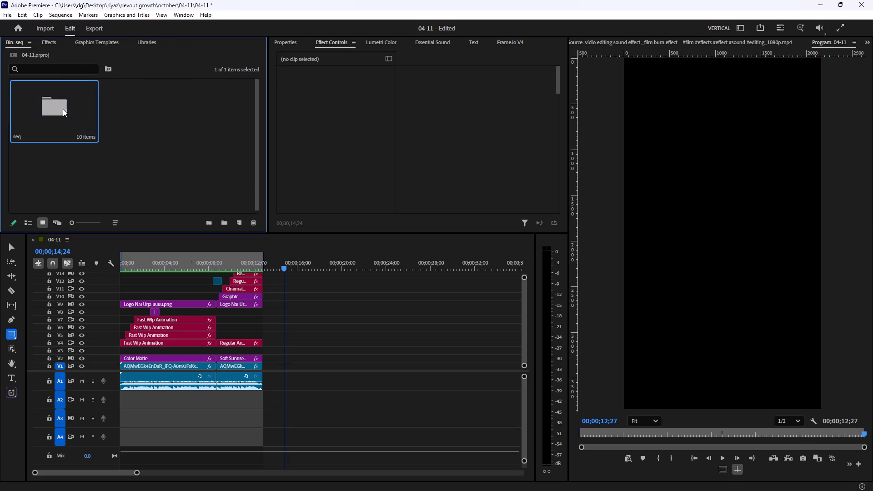
pyautogui.scroll(-5, 124, 138)
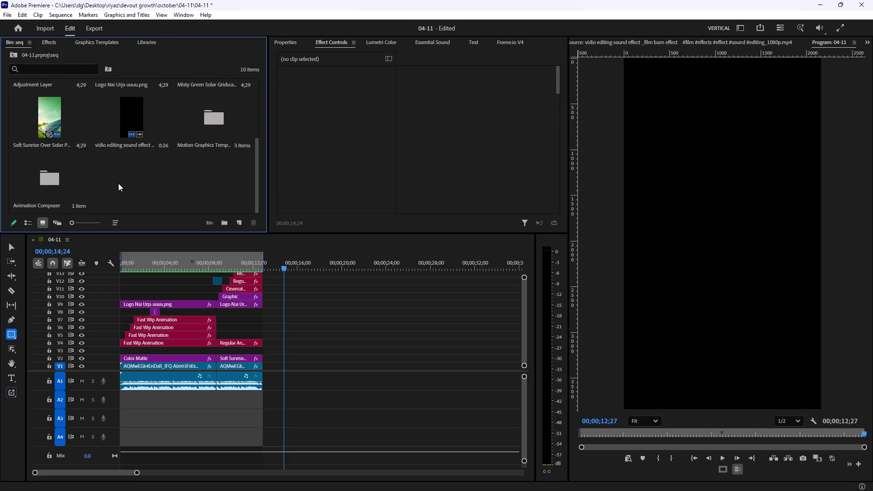
pyautogui.scroll(4, 120, 183)
pyautogui.scroll(-4, 120, 183)
pyautogui.doubleClick(121, 180)
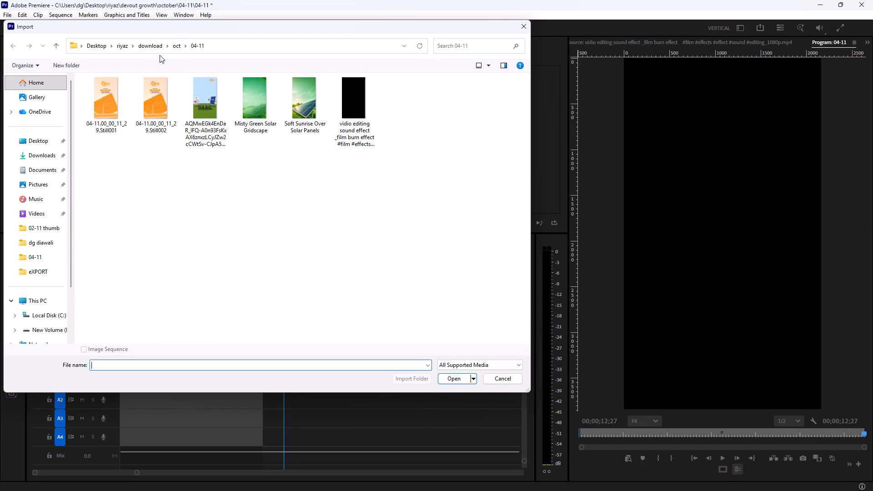
pyautogui.click(174, 48)
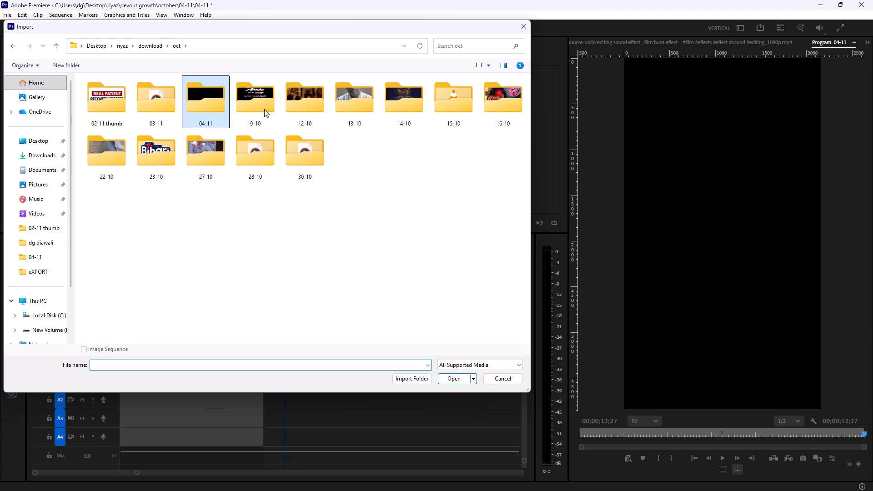
pyautogui.click(150, 43)
pyautogui.doubleClick(263, 99)
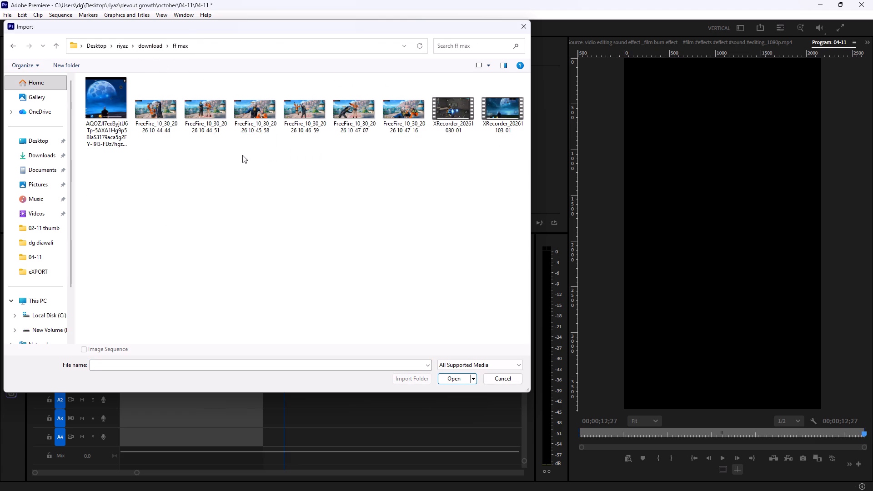
pyautogui.keyDown('ctrl'); pyautogui.click(90, 105); pyautogui.keyUp('ctrl')
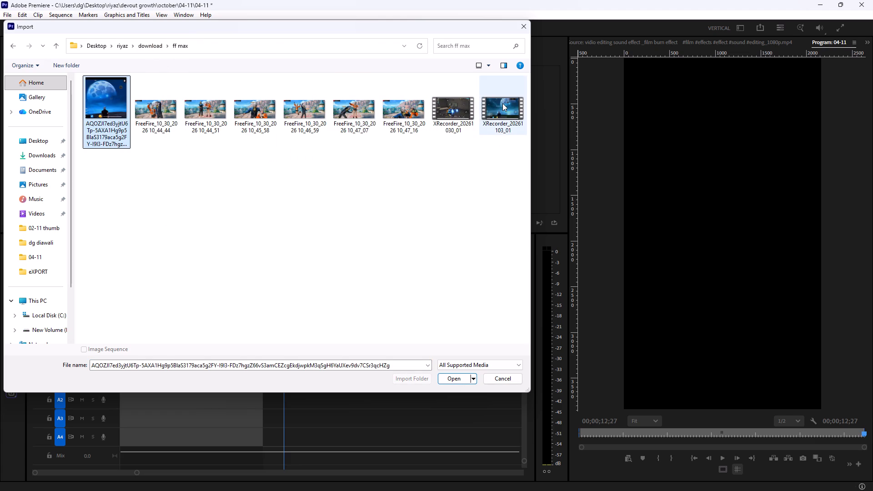
pyautogui.keyDown('ctrl'); pyautogui.click(502, 103); pyautogui.keyUp('ctrl')
pyautogui.click(451, 375)
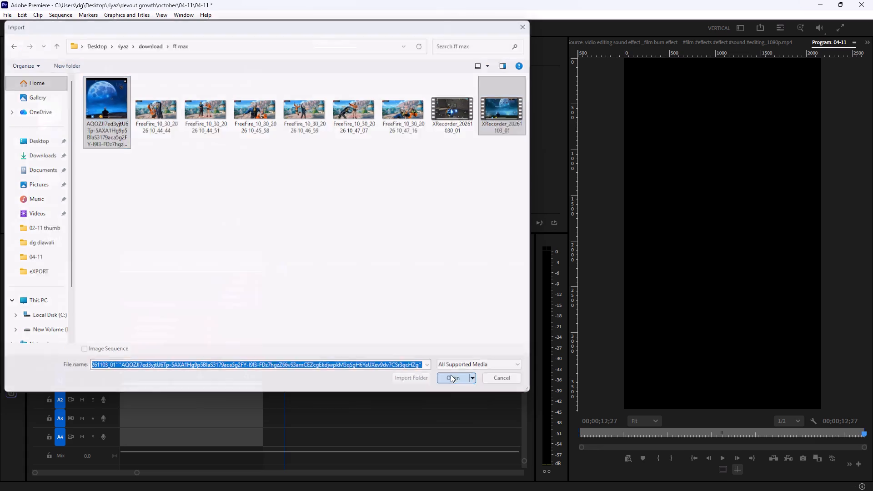
# Play the imported AQOZJI7ed3yjtU6Tp clip from its start in the source preview.
pyautogui.doubleClick(137, 181)
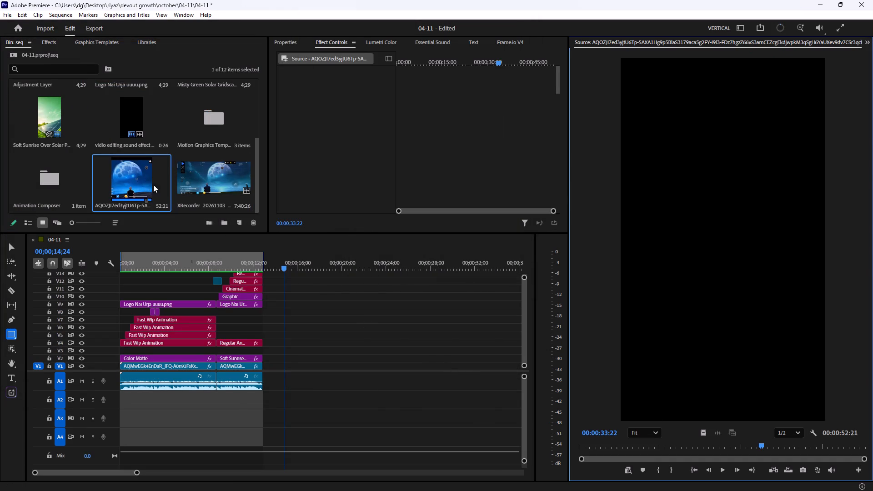
pyautogui.moveTo(659, 449); pyautogui.dragTo(557, 462)
pyautogui.press('space')
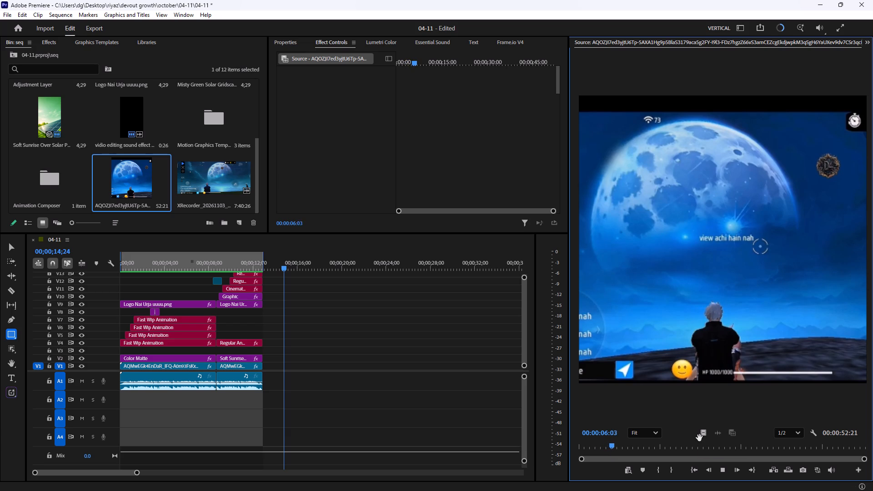
# Pause the AQOZJI7ed3yjtU6Tp clip, then play it a little further in the source preview, stopping at about 00:00:07:01.
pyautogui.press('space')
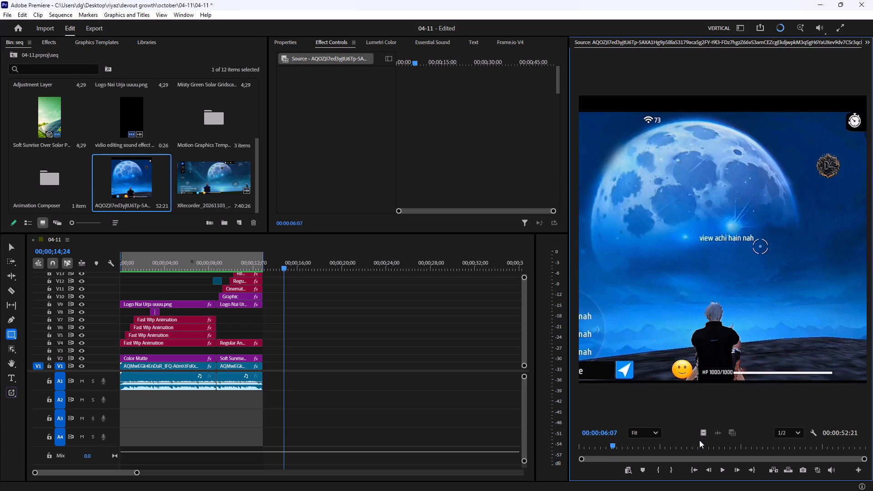
pyautogui.click(717, 434)
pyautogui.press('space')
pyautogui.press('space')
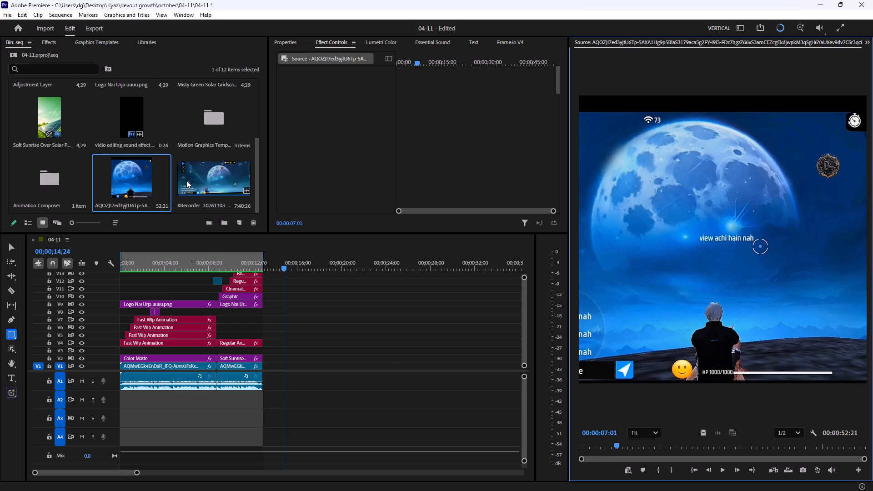
# Open the XRecorder_20261103_01 recording from the seq bin in the source preview and play a short part of it around 00:01:51.
pyautogui.doubleClick(195, 178)
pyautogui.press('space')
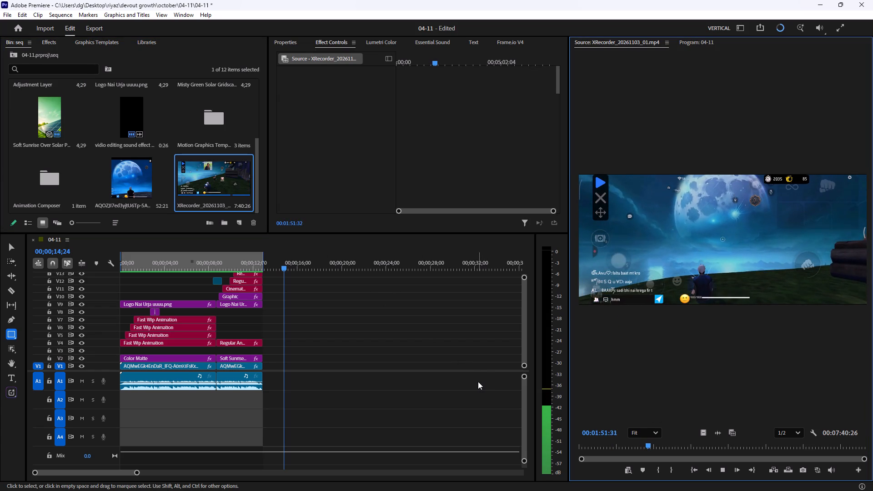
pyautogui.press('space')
# Reopen the AQOZJI7ed3yjtU6Tp clip in the source preview and select it in the seq bin.
pyautogui.doubleClick(140, 179)
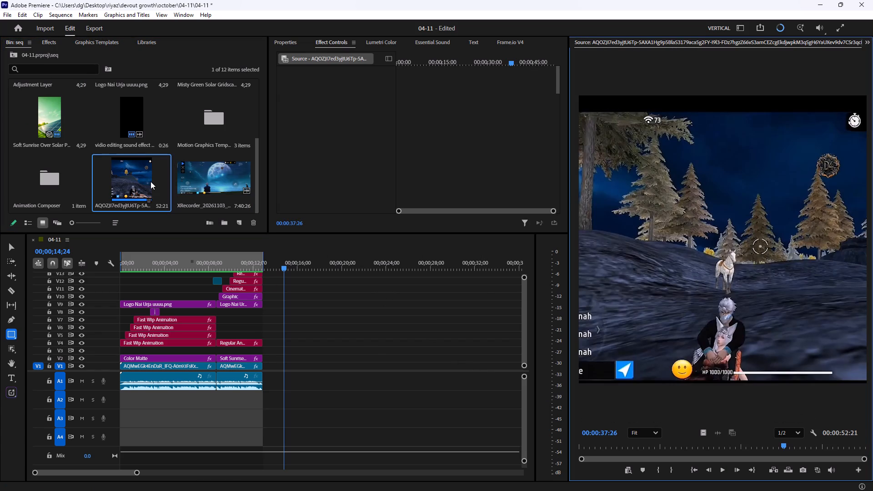
pyautogui.click(122, 170)
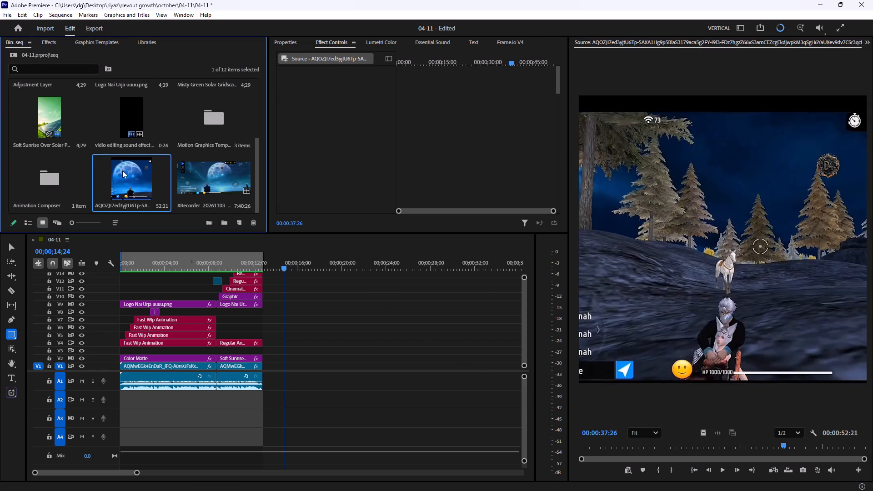
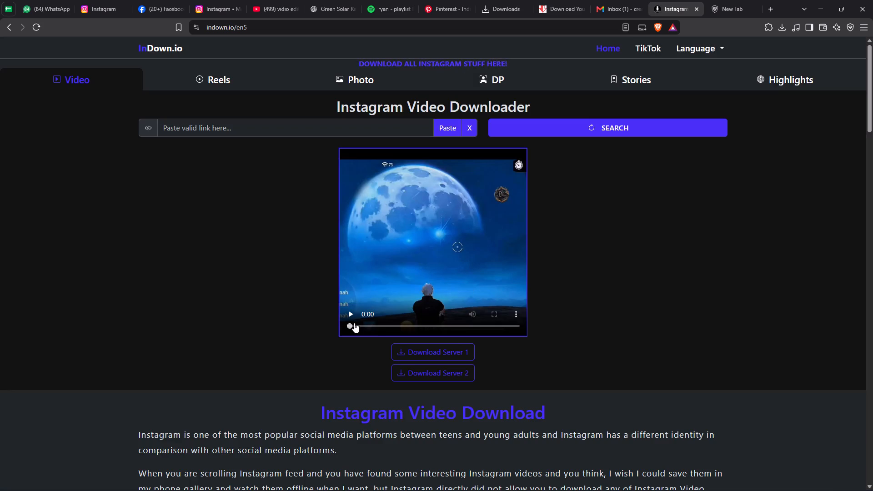
# In the Brave browser, play the moon-scene video preview on InDown.io, check its sound, and pause it at about 0:06.
pyautogui.click(350, 316)
pyautogui.click(472, 315)
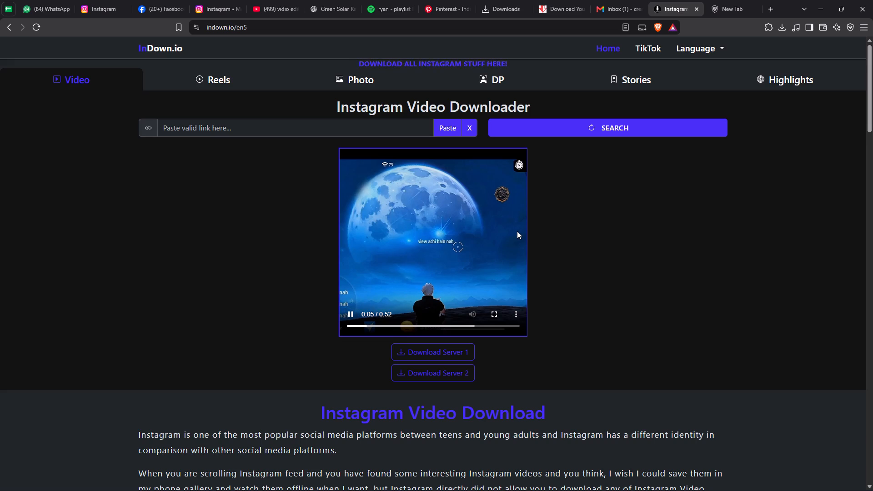
pyautogui.click(352, 312)
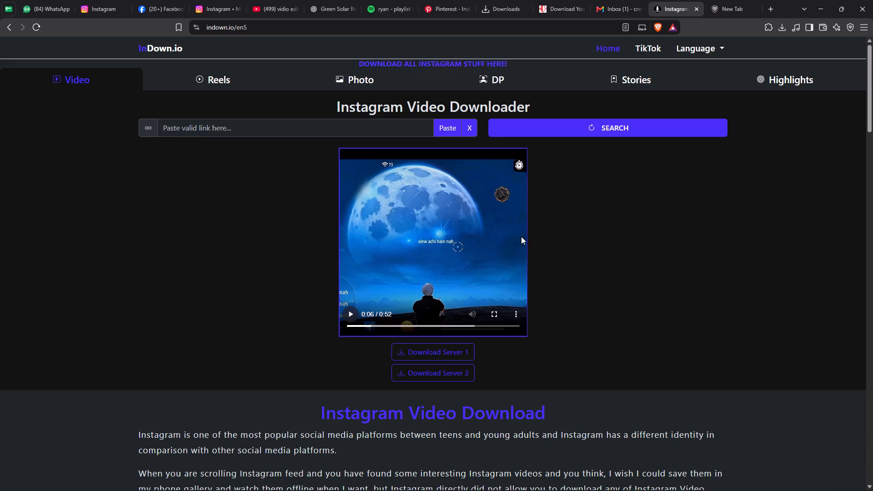
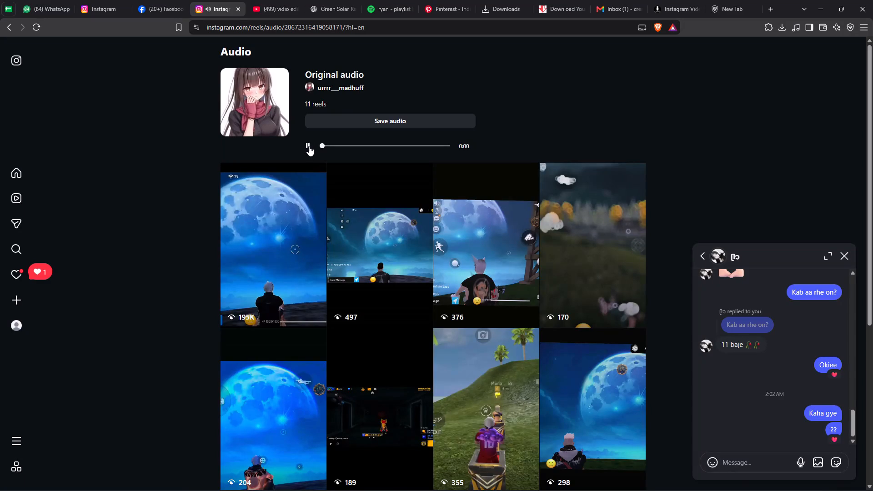
# Copy the link of the audio page's second moon-scene reel (497 views) and search for it in the InDown.io Instagram Video Downloader.
pyautogui.click(357, 272)
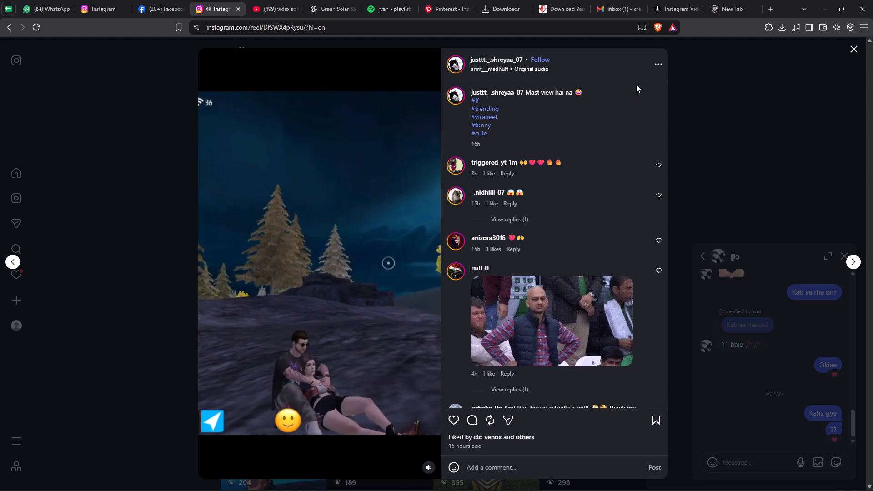
pyautogui.click(657, 65)
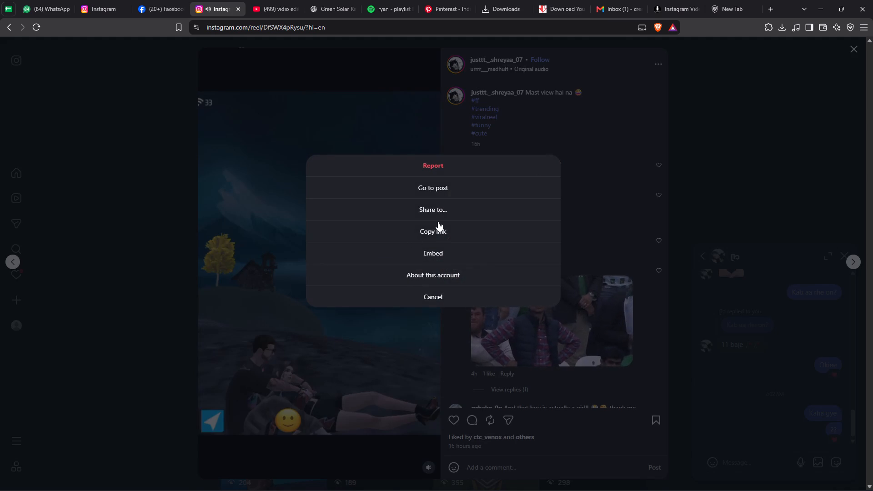
pyautogui.click(435, 230)
pyautogui.click(680, 0)
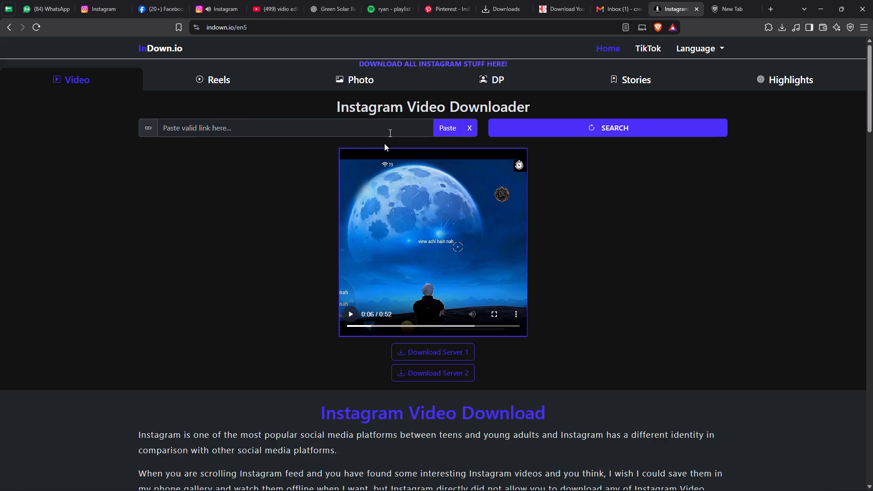
pyautogui.click(295, 132)
pyautogui.hotkey('ctrl', 'v')
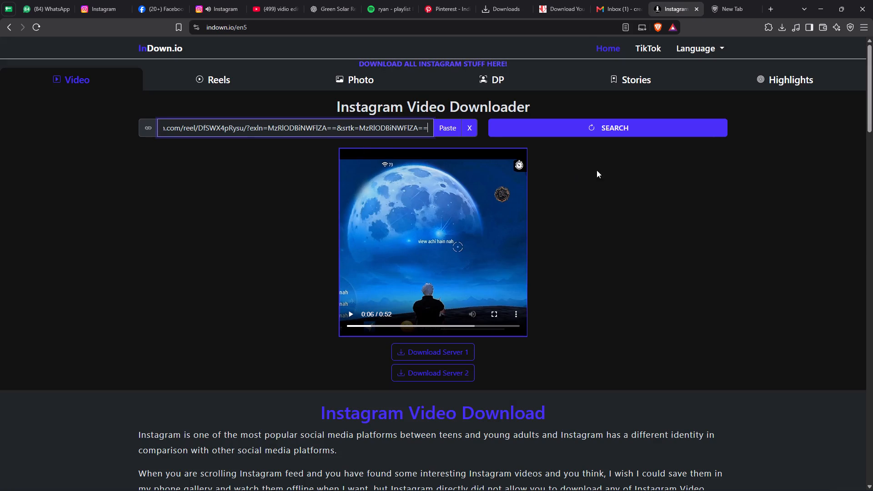
pyautogui.click(605, 136)
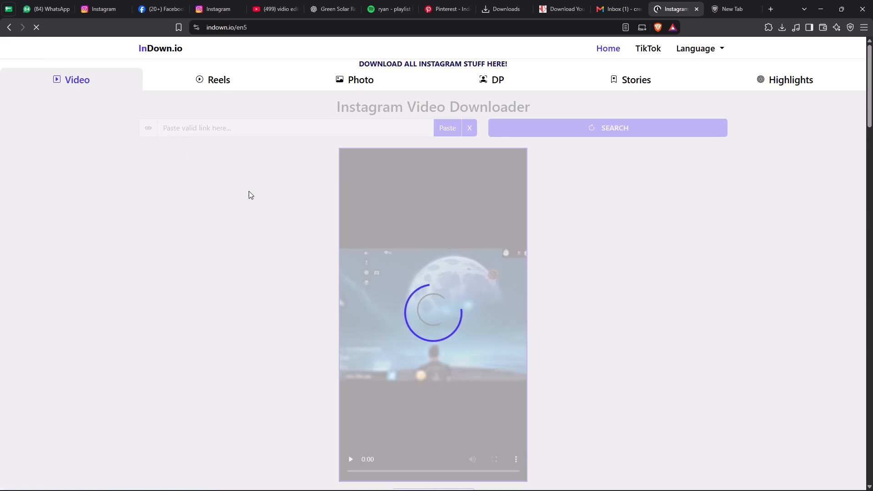
# Briefly preview the fetched reel and download it from Server 1 into the riyaz > download > ff max folder.
pyautogui.scroll(-2, 309, 363)
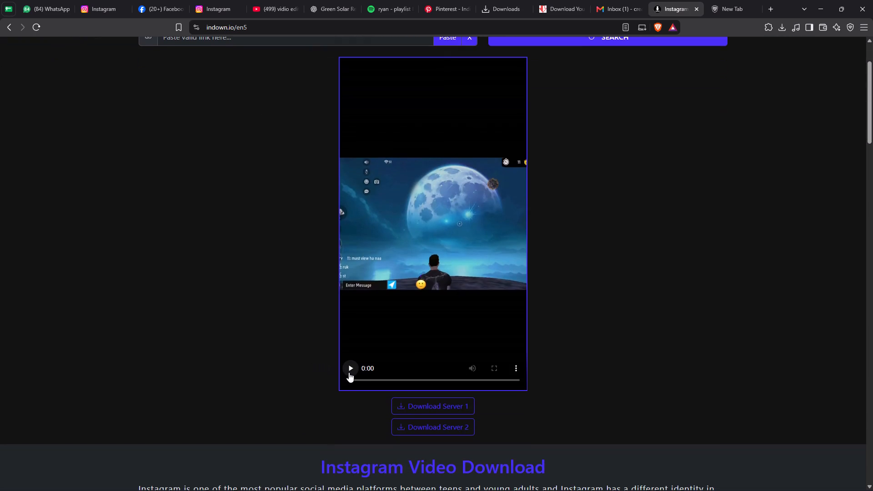
pyautogui.click(349, 371)
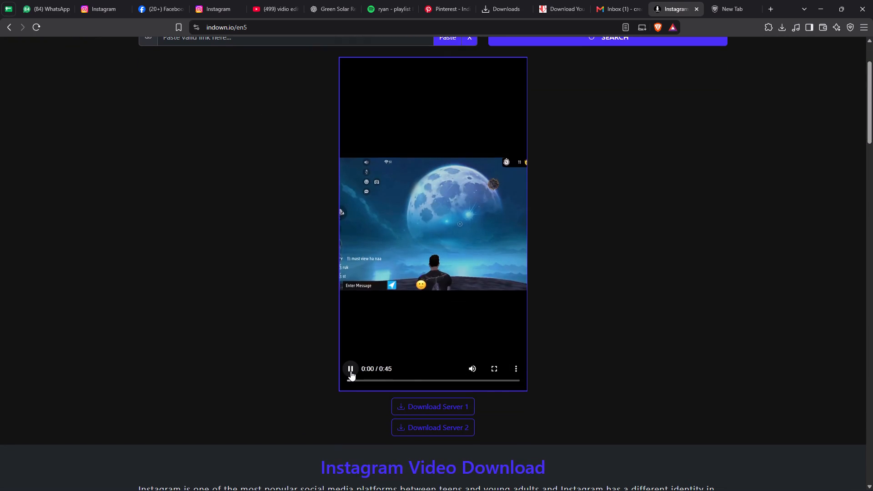
pyautogui.click(351, 371)
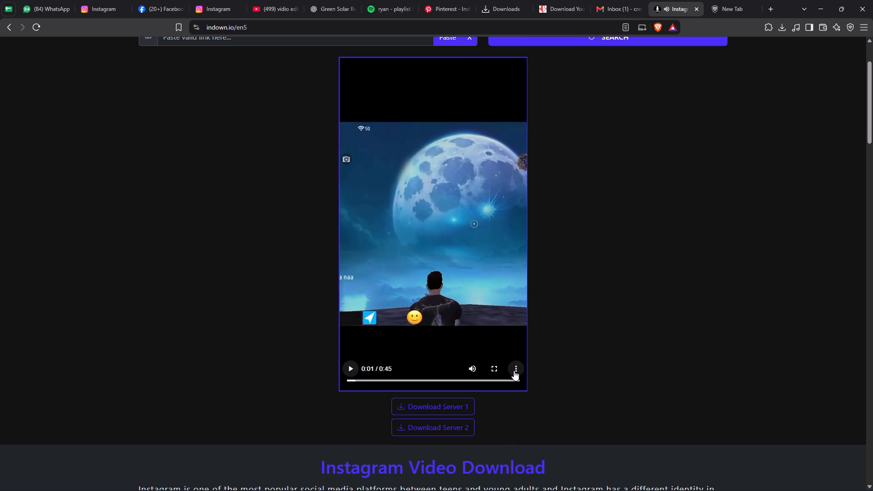
pyautogui.click(452, 408)
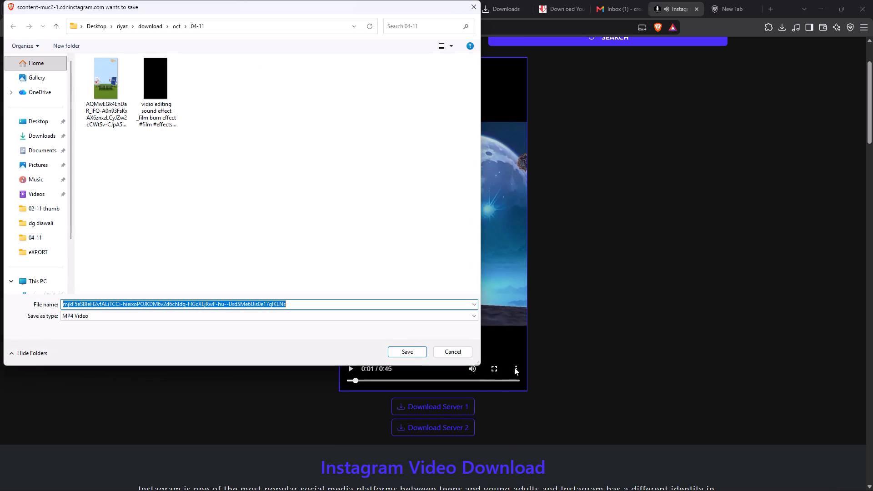
pyautogui.click(149, 28)
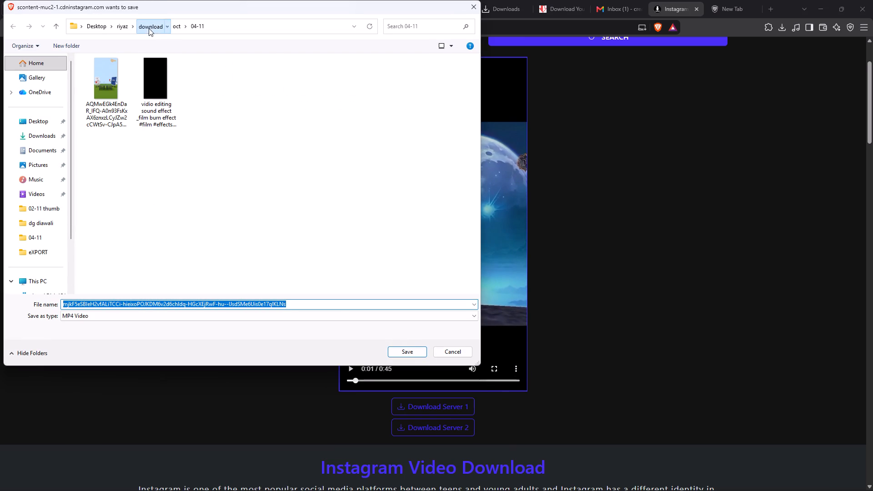
pyautogui.doubleClick(235, 89)
pyautogui.click(402, 353)
pyautogui.moveTo(692, 226); pyautogui.dragTo(700, 221)
# Switch to Adobe Premiere and import the downloaded AQP4ZkTdug8Ruur7PRS video into the seq bin.
pyautogui.click(812, 0)
pyautogui.doubleClick(193, 177)
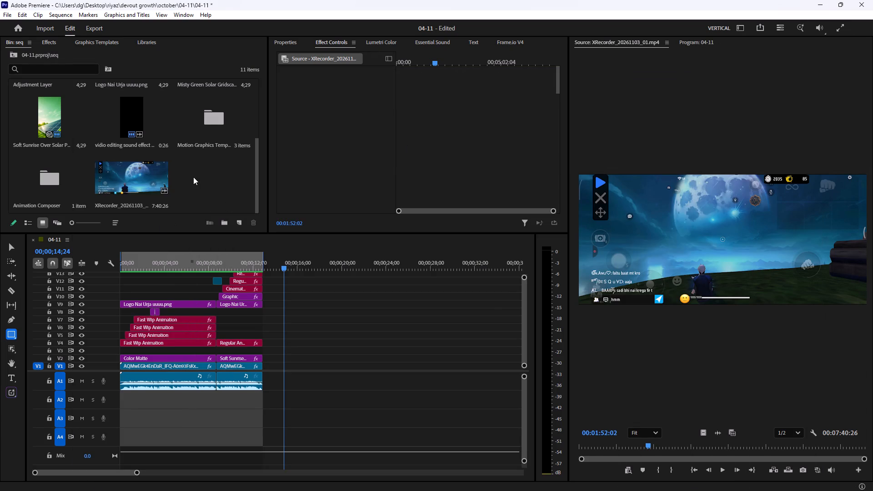
pyautogui.doubleClick(152, 93)
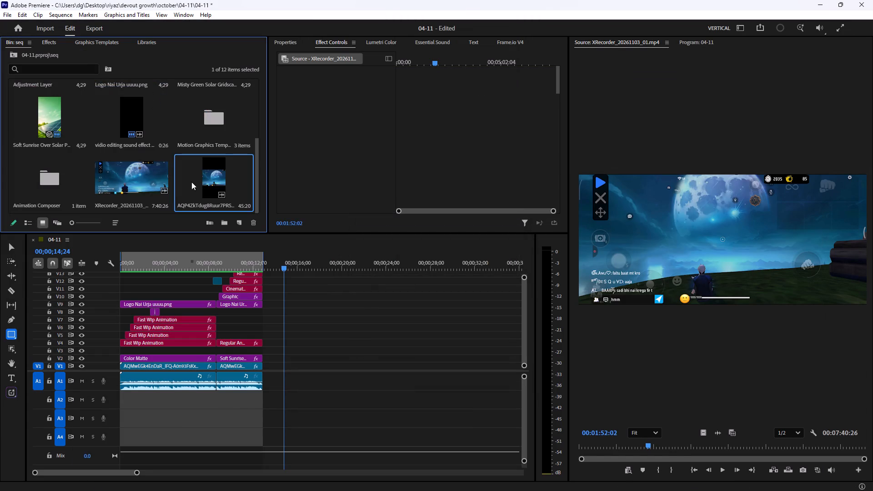
# Preview the AQP4ZkTdug8Ruur7PRS clip in the source preview and place only its audio on track A1 at about 00;00;16;00.
pyautogui.doubleClick(199, 181)
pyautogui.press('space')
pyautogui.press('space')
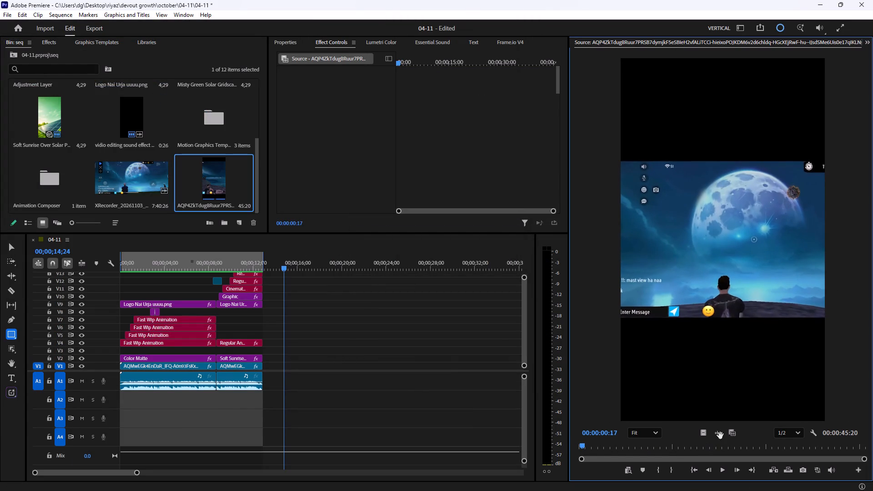
pyautogui.moveTo(720, 435); pyautogui.dragTo(296, 377)
# Play sequence 04-11 from 00;00;14;24 into the newly placed audio on A1, with its waveform enlarged.
pyautogui.click(309, 342)
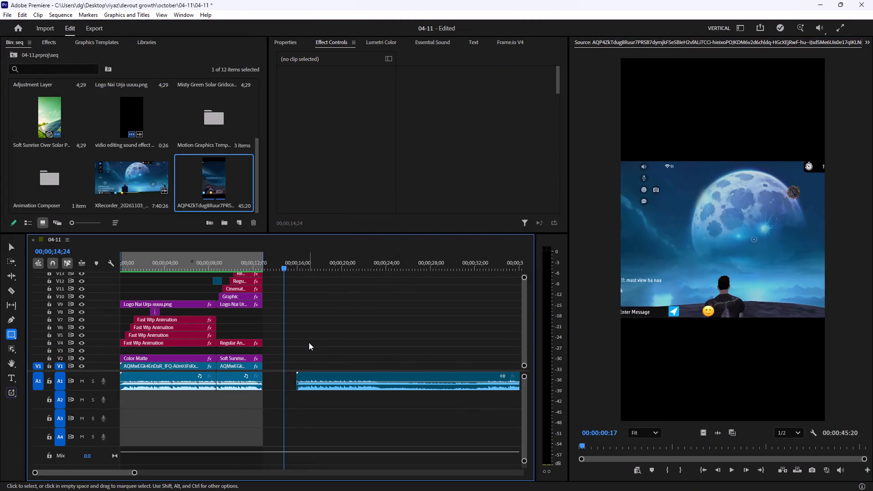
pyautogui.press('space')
pyautogui.press('=')
pyautogui.scroll(-3, 312, 334)
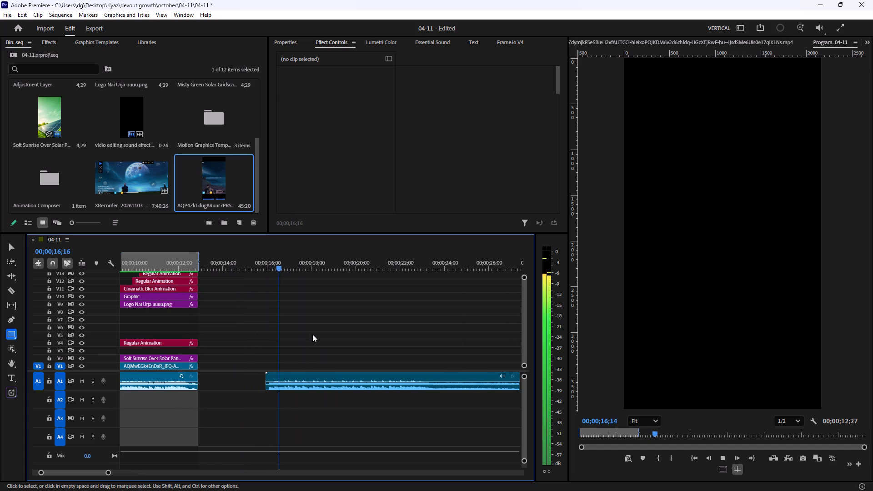
# Stop the timeline playback and preview the later part of the XRecorder_20261103_01 recording in the source preview.
pyautogui.scroll(-6, 312, 334)
pyautogui.write('--')
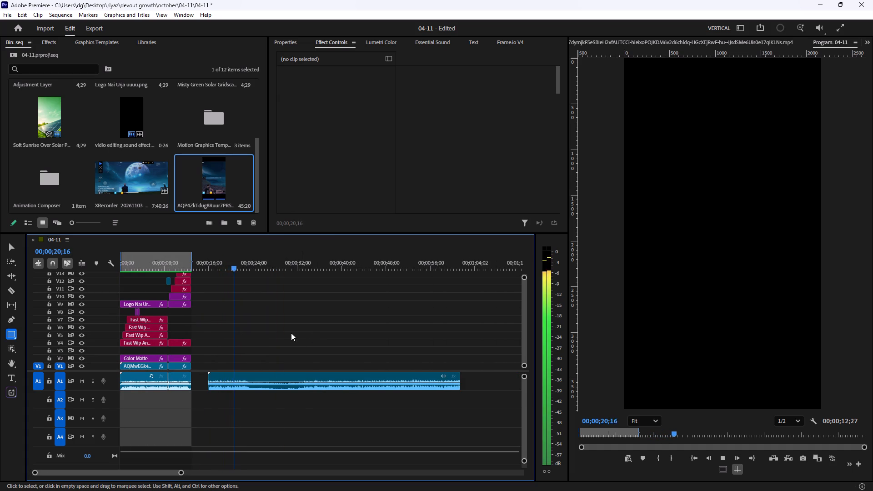
pyautogui.press('space')
pyautogui.doubleClick(121, 177)
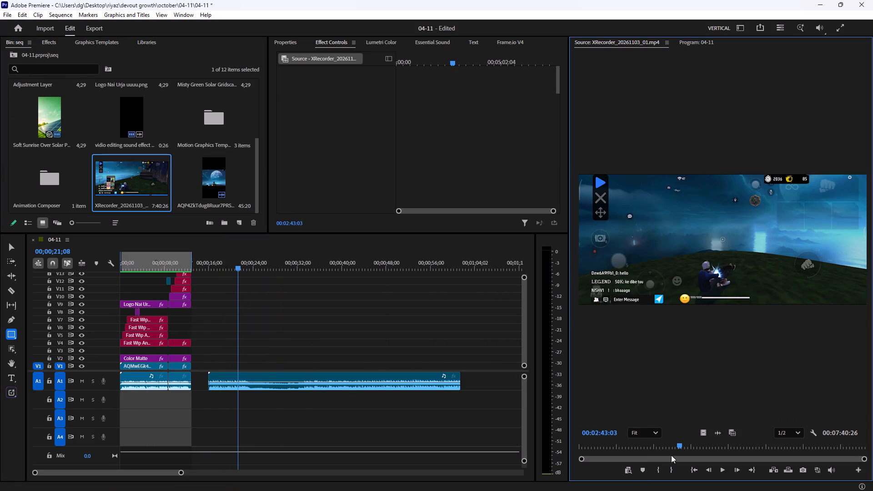
pyautogui.moveTo(675, 448); pyautogui.dragTo(796, 446)
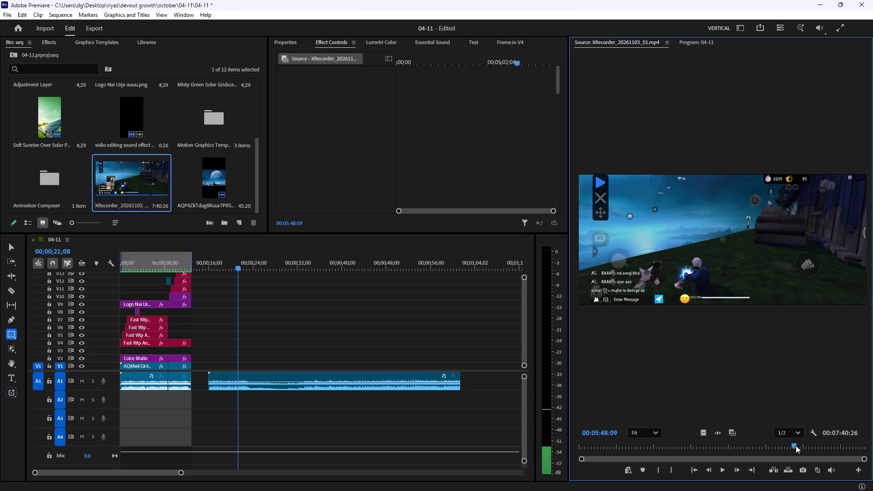
pyautogui.moveTo(796, 446); pyautogui.dragTo(798, 446)
pyautogui.press('space')
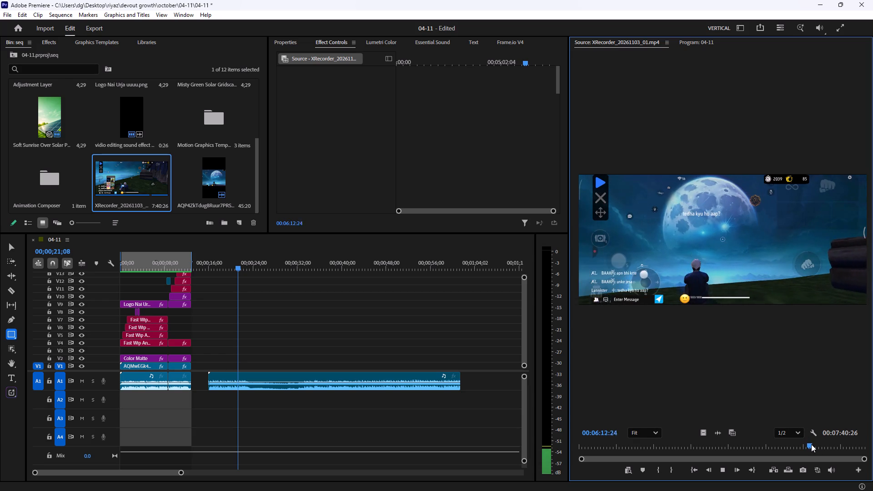
pyautogui.moveTo(811, 445); pyautogui.dragTo(812, 446)
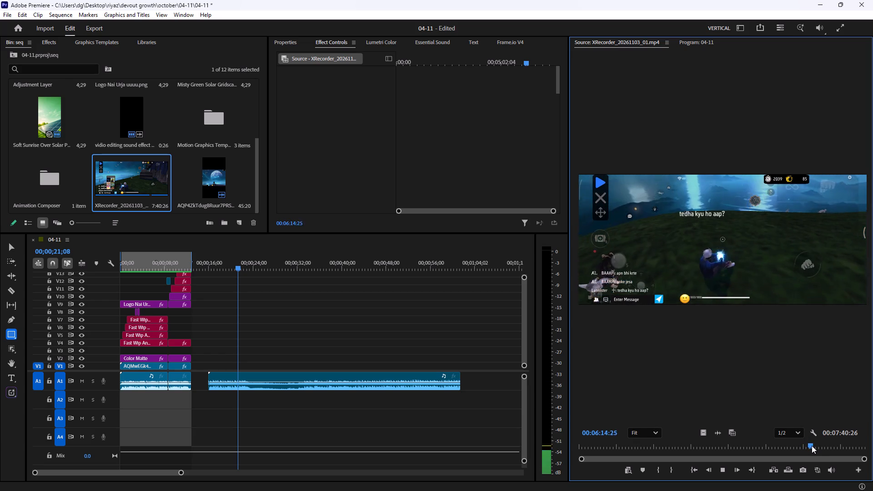
pyautogui.moveTo(812, 446); pyautogui.dragTo(826, 446)
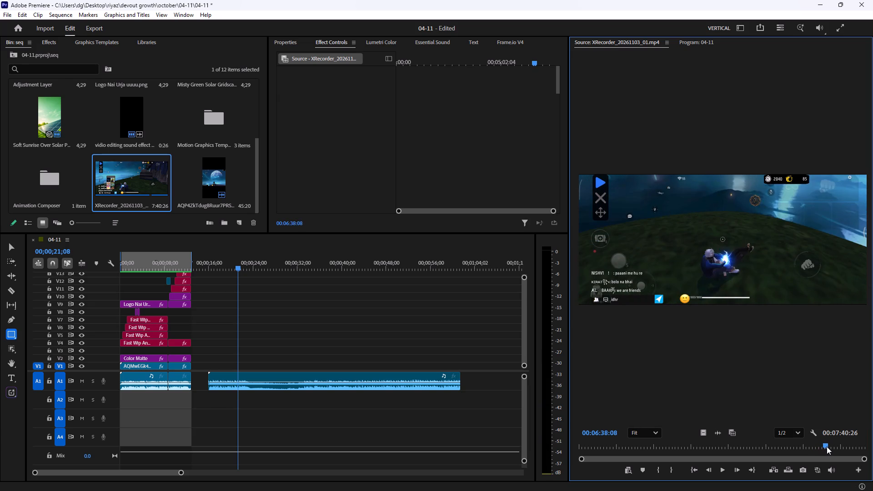
pyautogui.press('space')
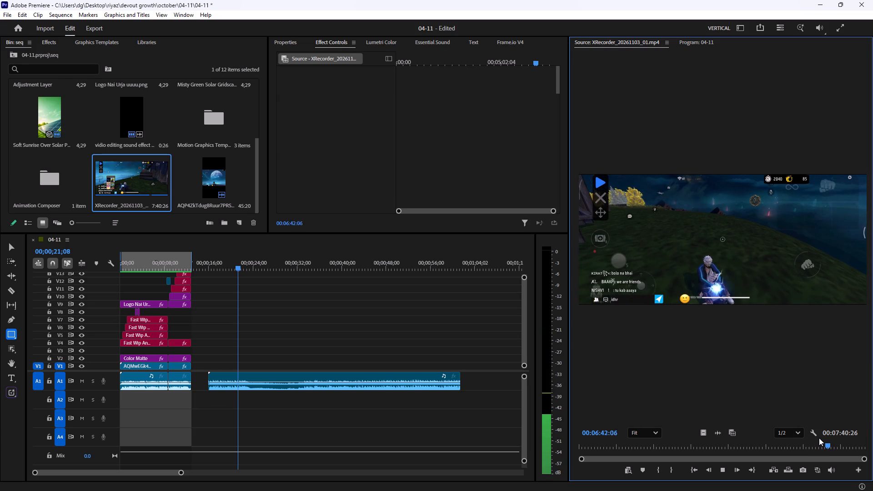
pyautogui.press('space')
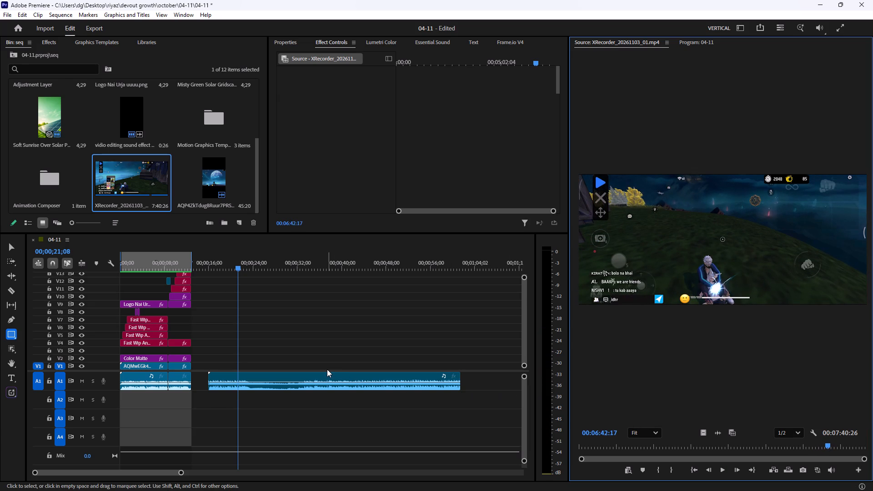
# Delete the separate AQP4ZkTdug8Ruur7PRS audio clip that sits after the edited clips on A1 of sequence 04-11.
pyautogui.click(292, 379)
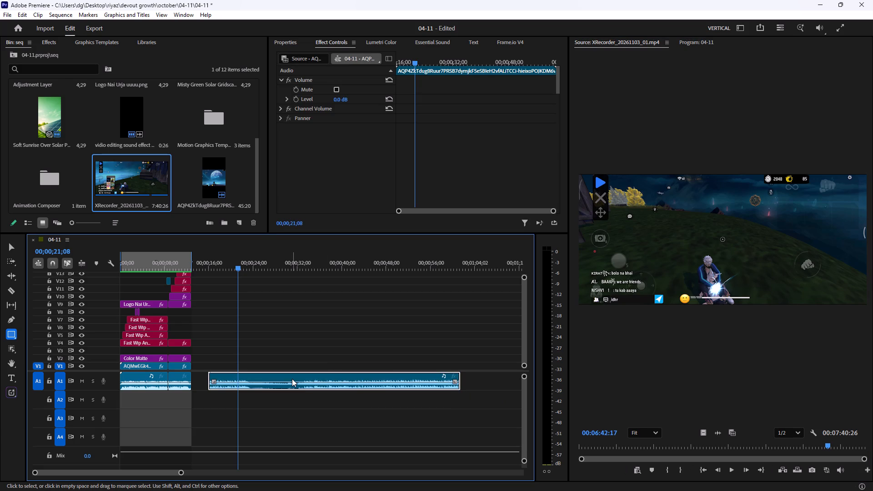
pyautogui.press('Delete')
# Create a second bin named seq at the root of the 04-11 project.
pyautogui.click(15, 58)
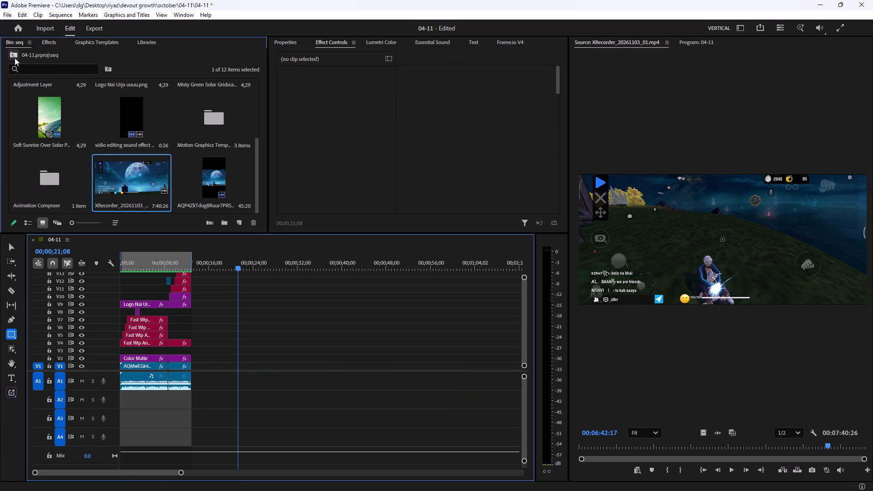
pyautogui.rightClick(127, 147)
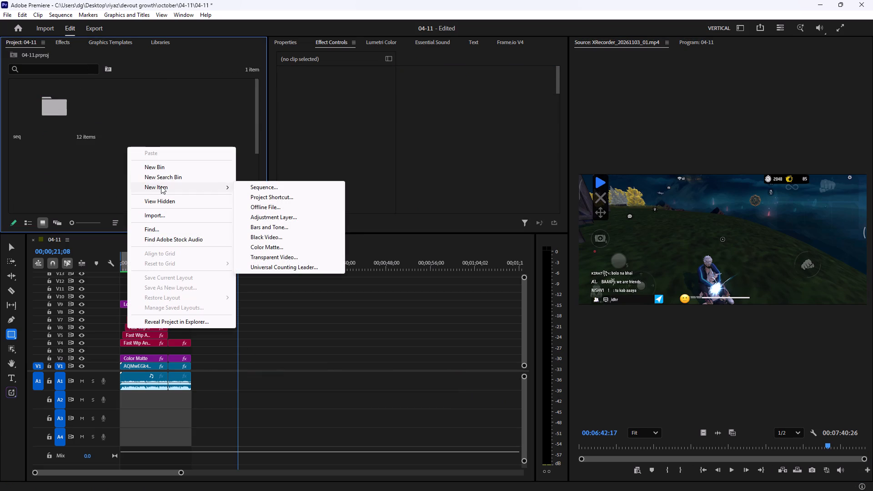
pyautogui.click(160, 166)
pyautogui.write('seq')
pyautogui.press('space')
pyautogui.click(152, 175)
# Import the AQP4ZkTdug8Ruur7PRS video and XRecorder_20261103_01 from the ff max folder into the new seq bin.
pyautogui.tripleClick(140, 106)
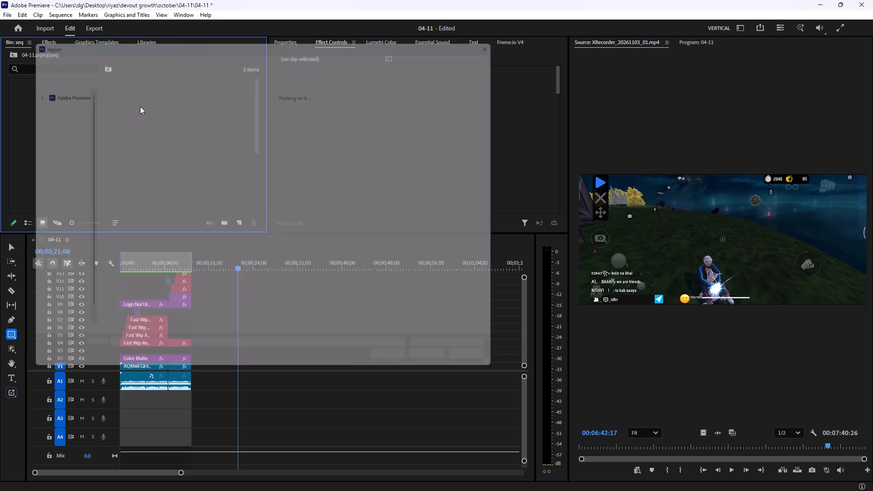
pyautogui.click(143, 104)
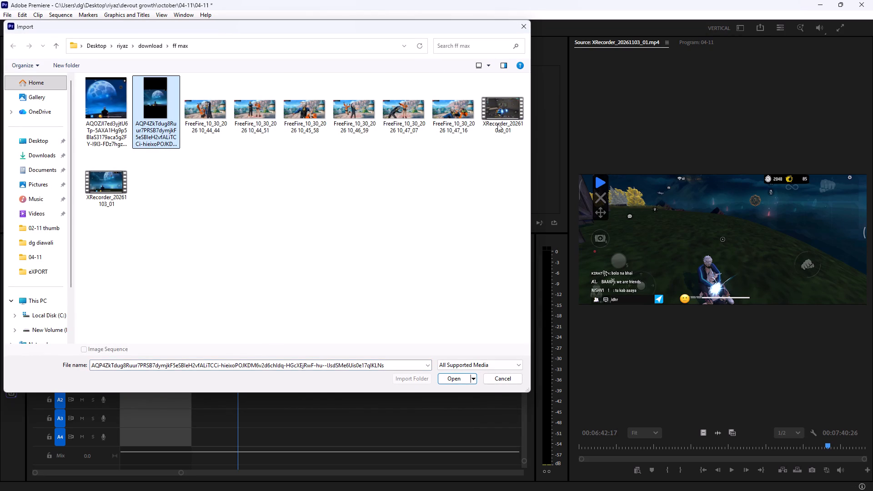
pyautogui.keyDown('ctrl'); pyautogui.click(494, 112); pyautogui.keyUp('ctrl')
pyautogui.keyDown('ctrl'); pyautogui.click(503, 103); pyautogui.keyUp('ctrl')
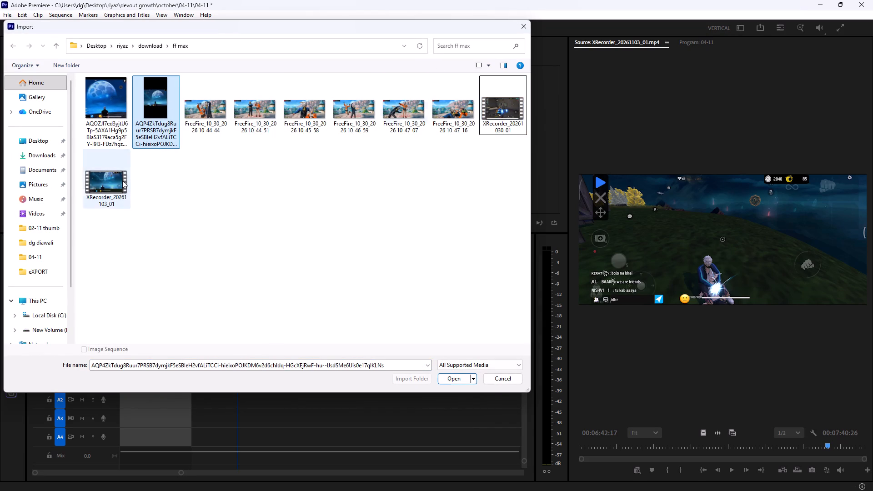
pyautogui.keyDown('ctrl'); pyautogui.click(122, 180); pyautogui.keyUp('ctrl')
pyautogui.click(452, 376)
pyautogui.click(135, 186)
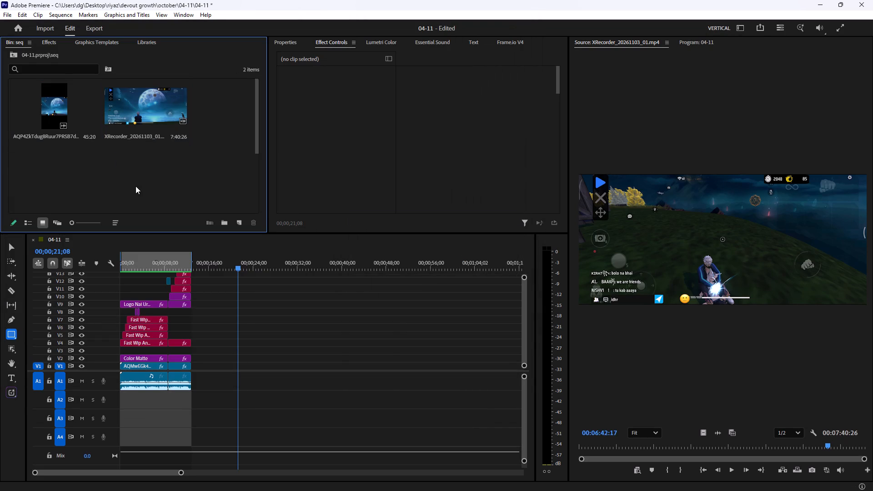
# Create a sequence named ff in the new bin with a custom frame size of 2160 by 2160.
pyautogui.rightClick(135, 172)
pyautogui.click(180, 215)
pyautogui.click(291, 209)
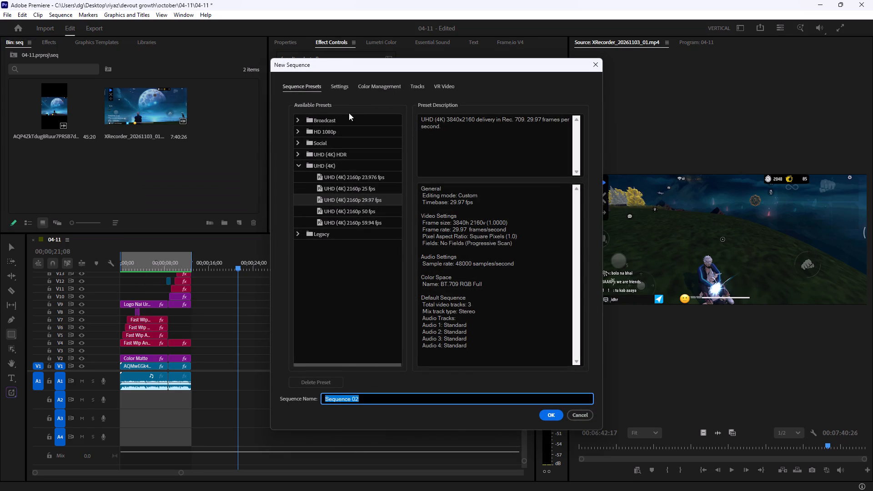
pyautogui.click(335, 82)
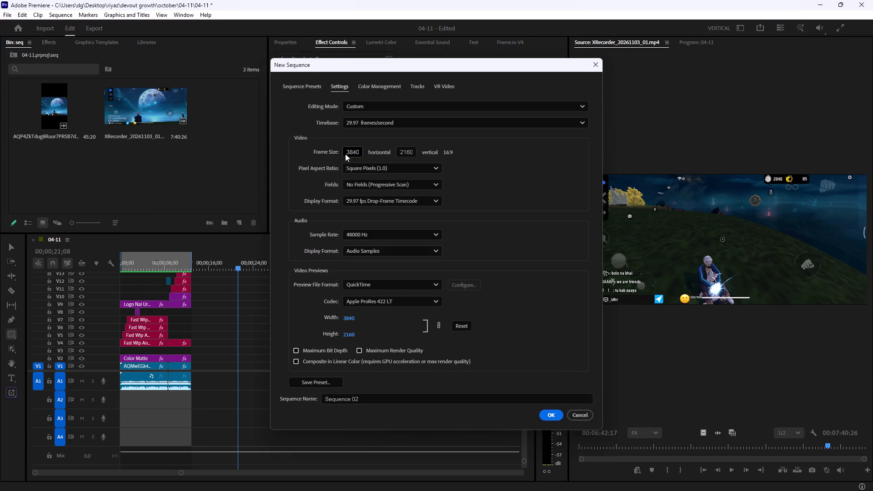
pyautogui.moveTo(347, 152); pyautogui.dragTo(443, 148)
pyautogui.write('2160')
pyautogui.click(515, 173)
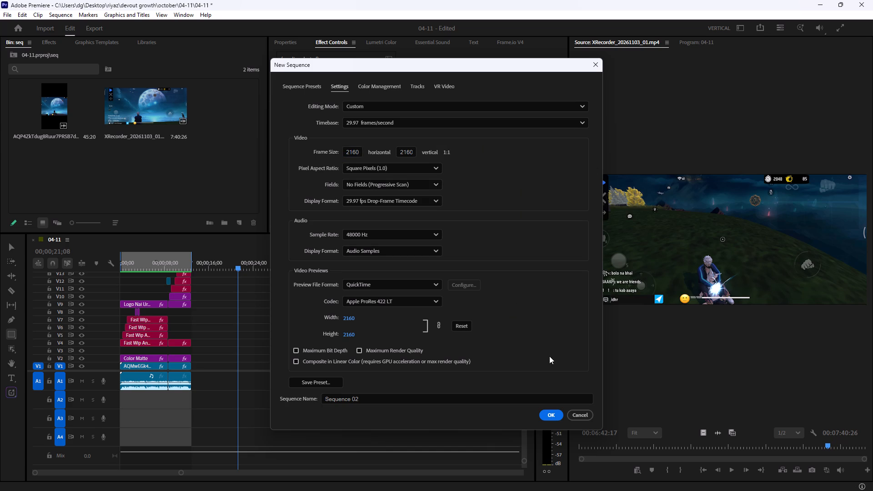
pyautogui.moveTo(380, 400); pyautogui.dragTo(313, 402)
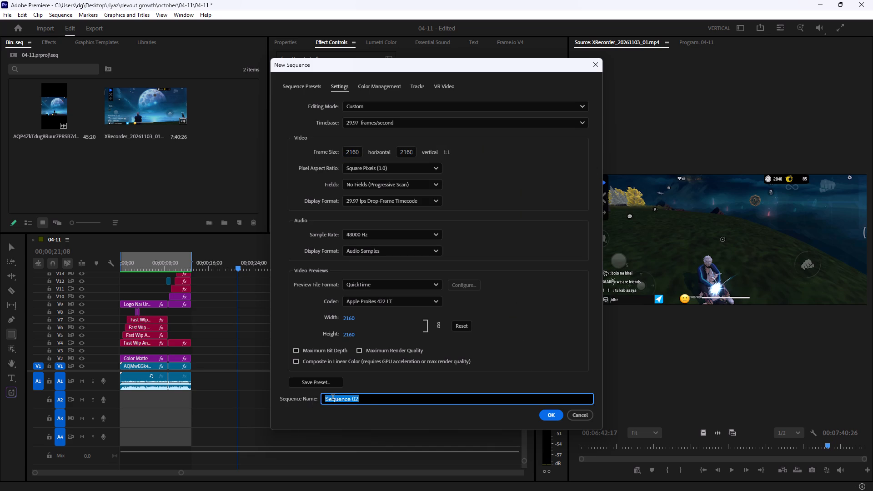
pyautogui.press('f')
pyautogui.press('f')
pyautogui.click(552, 417)
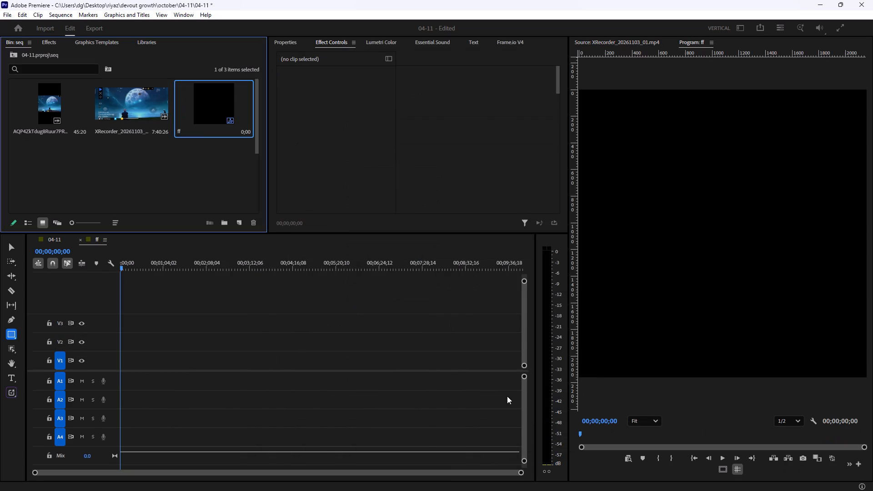
pyautogui.click(139, 205)
# Place only the audio of the AQP4ZkTdug8Ruur7PRS video at the start of track A1 in sequence ff.
pyautogui.doubleClick(53, 110)
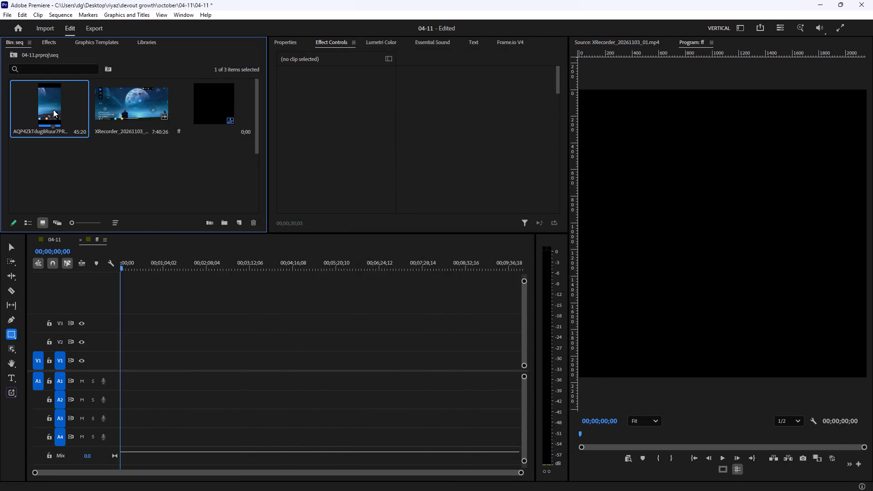
pyautogui.moveTo(718, 435); pyautogui.dragTo(144, 410)
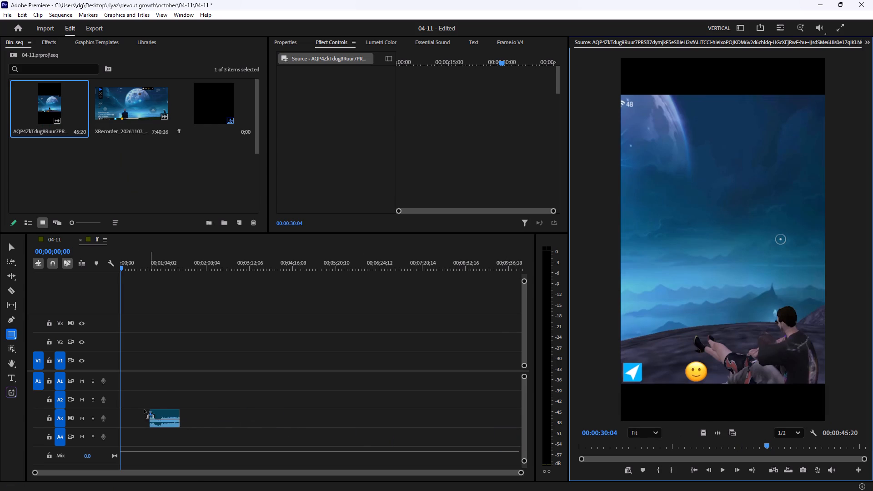
pyautogui.moveTo(144, 410); pyautogui.dragTo(113, 379)
pyautogui.press('=')
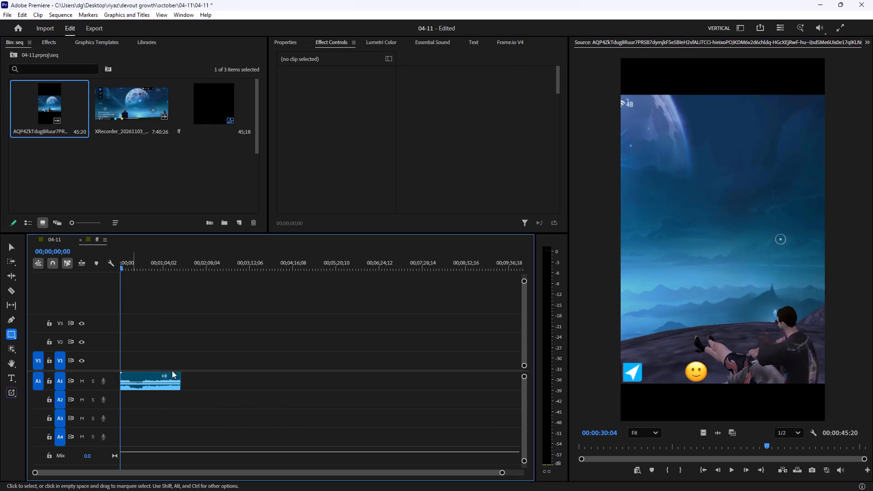
pyautogui.write('==')
pyautogui.press('space')
pyautogui.press('space')
# Find the moon shot near the end of XRecorder_20261103_01 and mark its In point at 00:06:55:05.
pyautogui.doubleClick(132, 119)
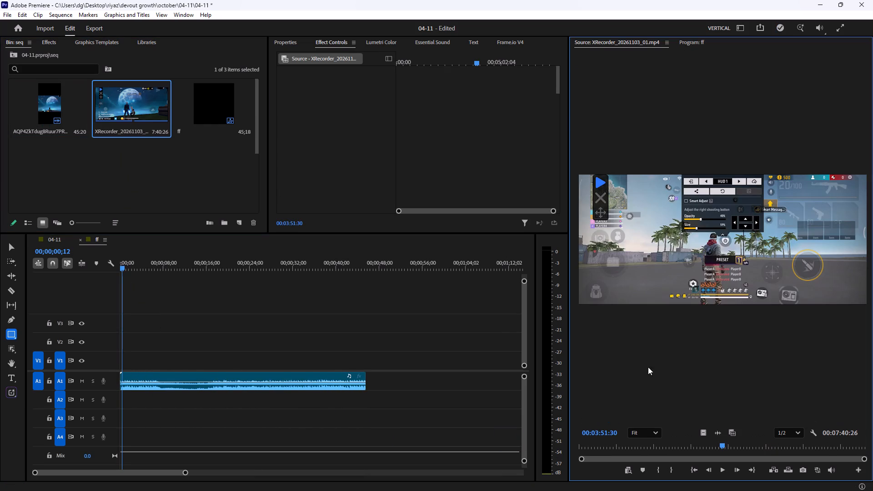
pyautogui.moveTo(825, 451); pyautogui.dragTo(843, 451)
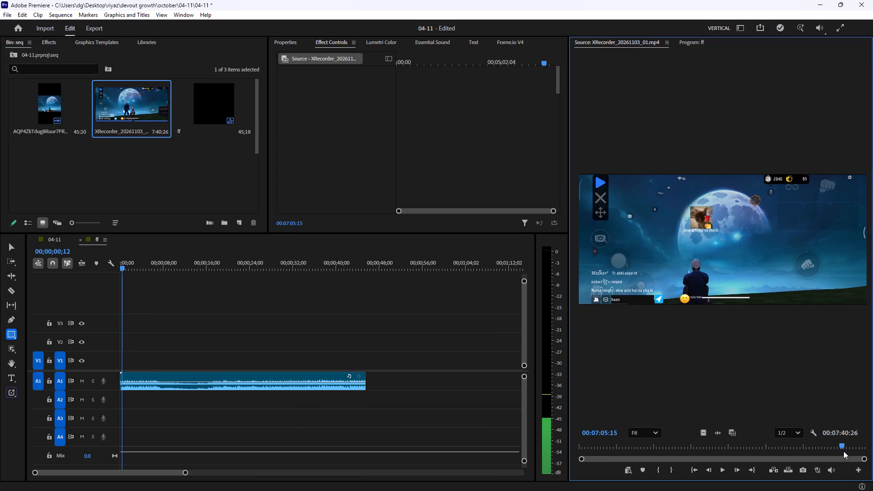
pyautogui.moveTo(843, 451); pyautogui.dragTo(832, 451)
pyautogui.press('space')
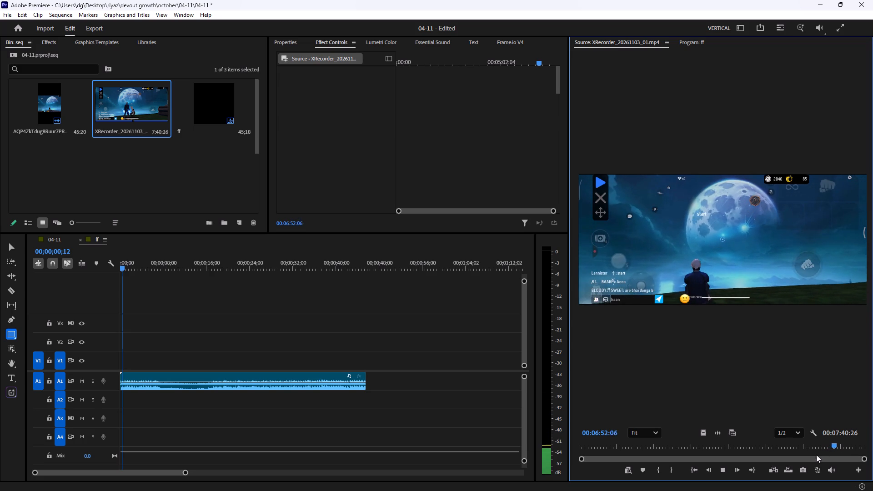
pyautogui.press('space')
pyautogui.press('space')
pyautogui.press('space')
pyautogui.press('space')
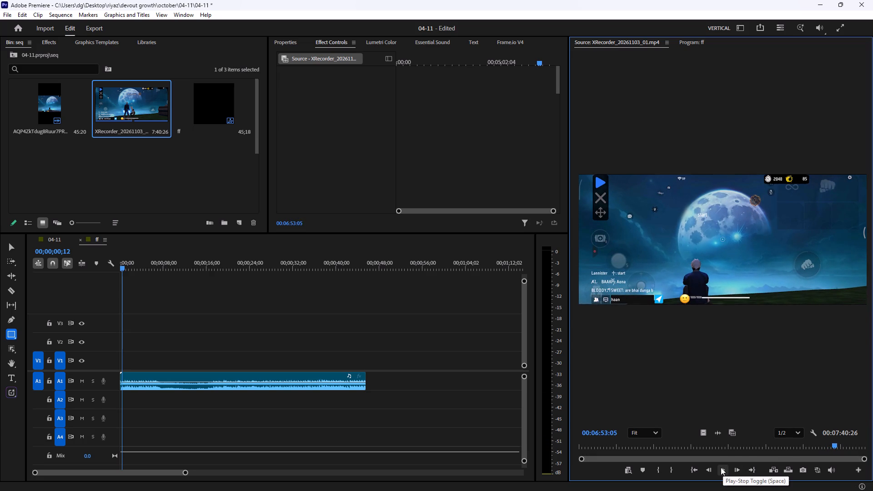
pyautogui.press('space')
pyautogui.press('space')
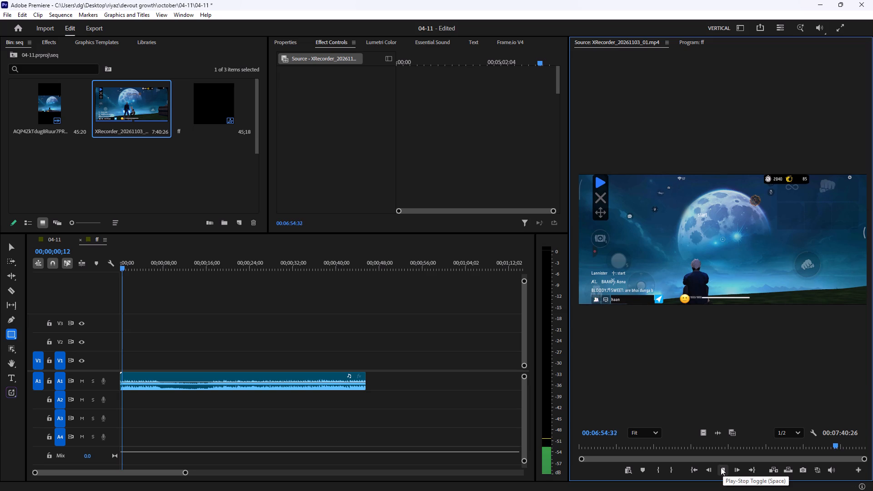
pyautogui.press('space')
pyautogui.click(646, 471)
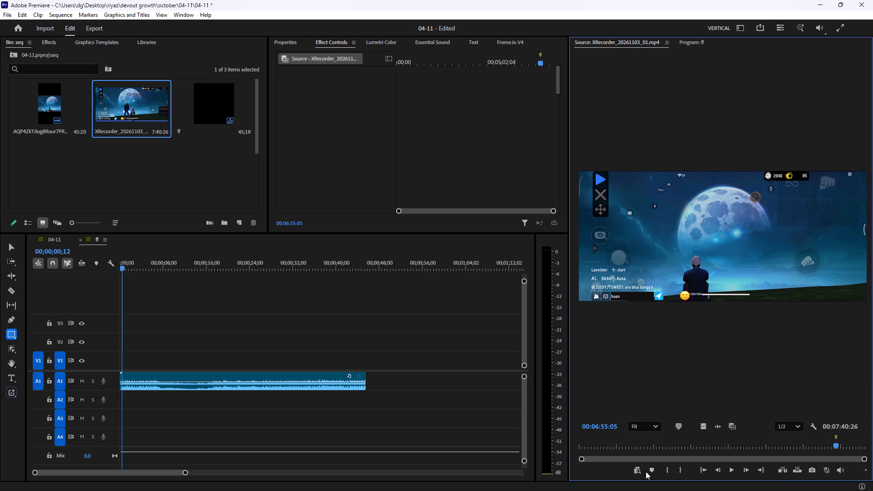
pyautogui.hotkey('ctrl', 'z')
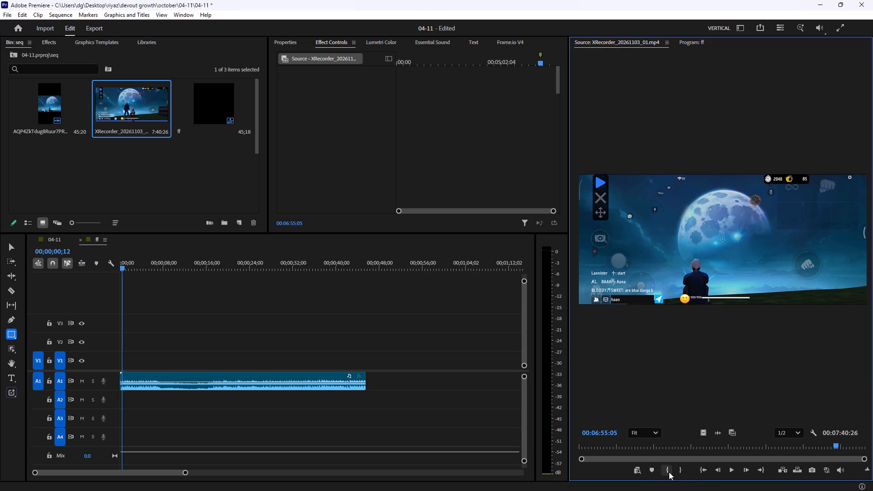
pyautogui.click(671, 473)
# Play on from the In point and mark the recording's Out point at 00:07:16:26.
pyautogui.press('space')
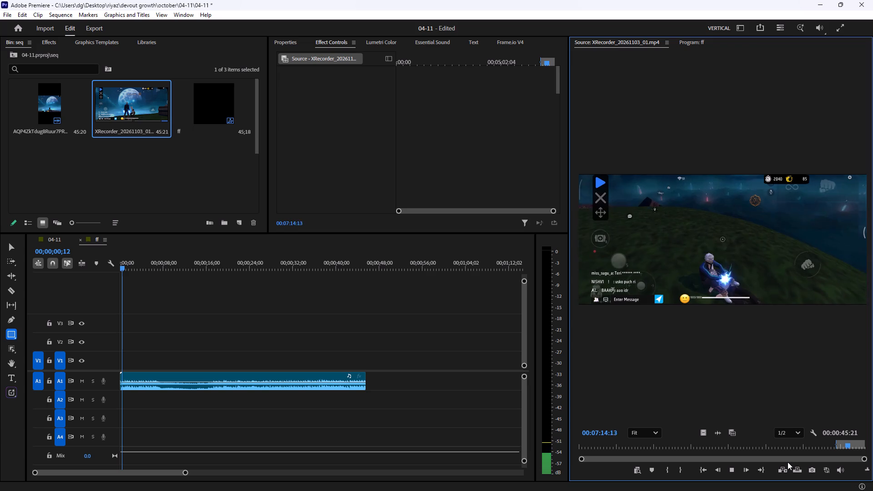
pyautogui.press('space')
pyautogui.press('space')
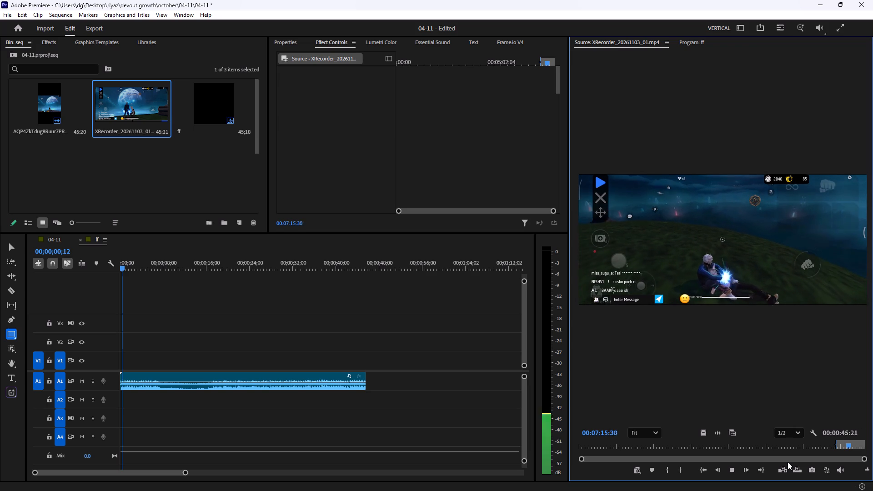
pyautogui.press('space')
pyautogui.click(676, 471)
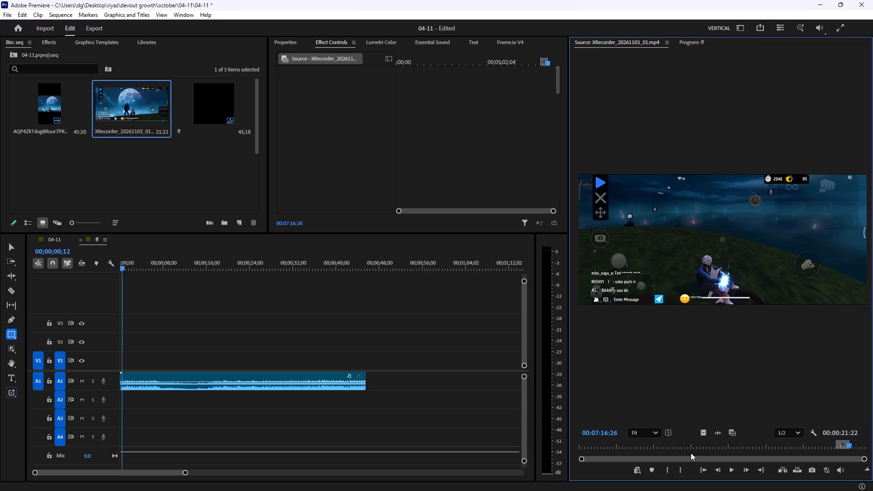
# Place only the video of the marked XRecorder_20261103_01 range at the start of track V1 in sequence ff.
pyautogui.moveTo(699, 435); pyautogui.dragTo(148, 355)
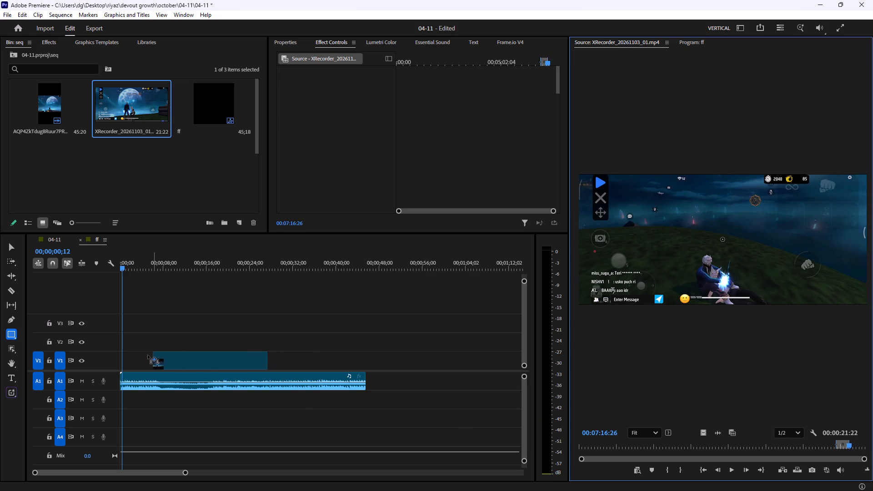
pyautogui.moveTo(148, 355); pyautogui.dragTo(115, 356)
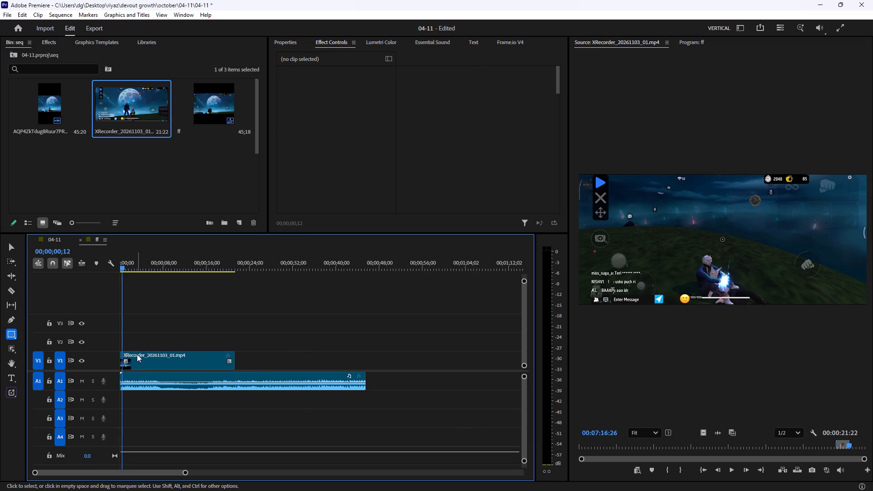
# Scale the recording clip on V1 to fill the square frame.
pyautogui.press('=')
pyautogui.press('=')
pyautogui.press('space')
pyautogui.press('space')
pyautogui.click(187, 360)
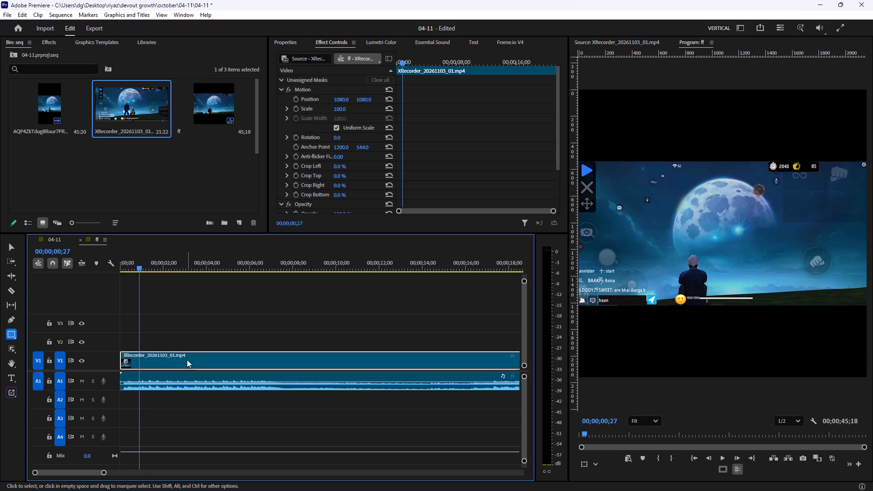
pyautogui.click(290, 40)
pyautogui.click(291, 90)
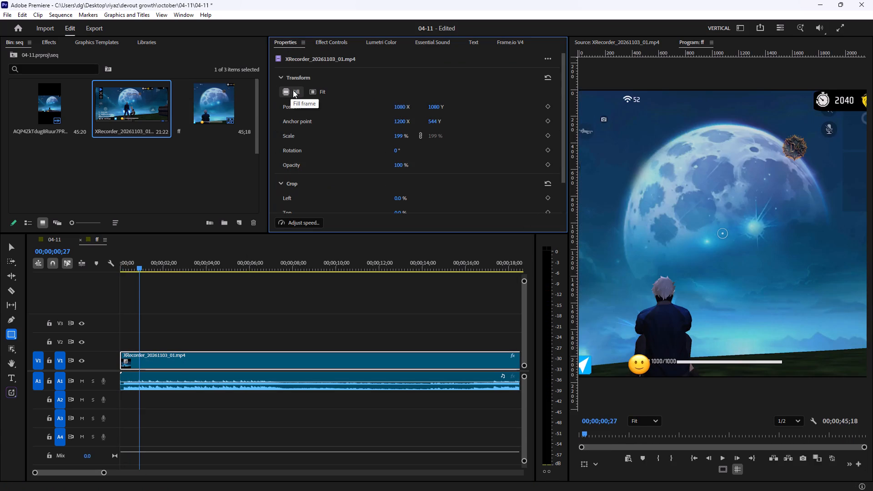
# Play sequence ff through to near the end of the recording clip, checking the filled framing against the audio.
pyautogui.press('space')
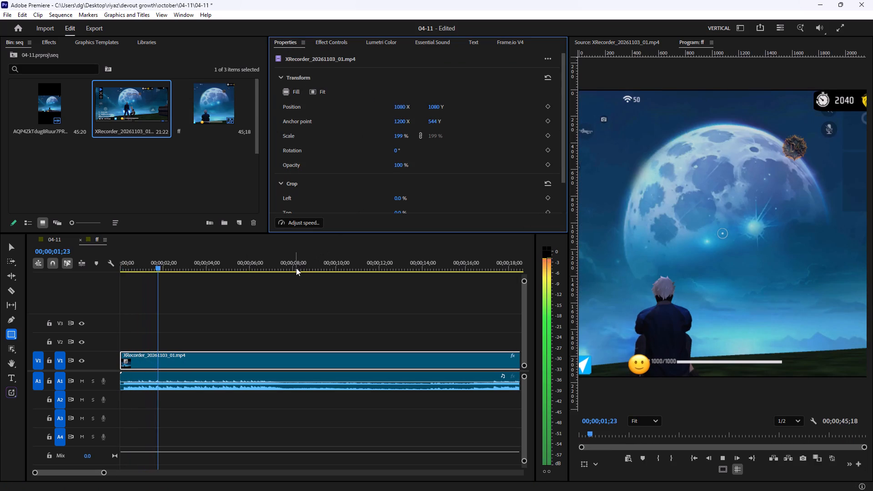
pyautogui.scroll(-2, 314, 311)
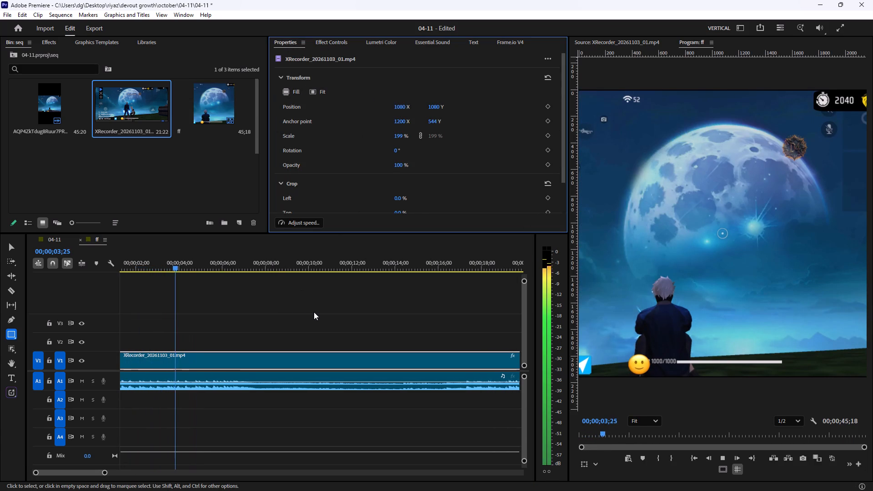
pyautogui.scroll(-3, 314, 312)
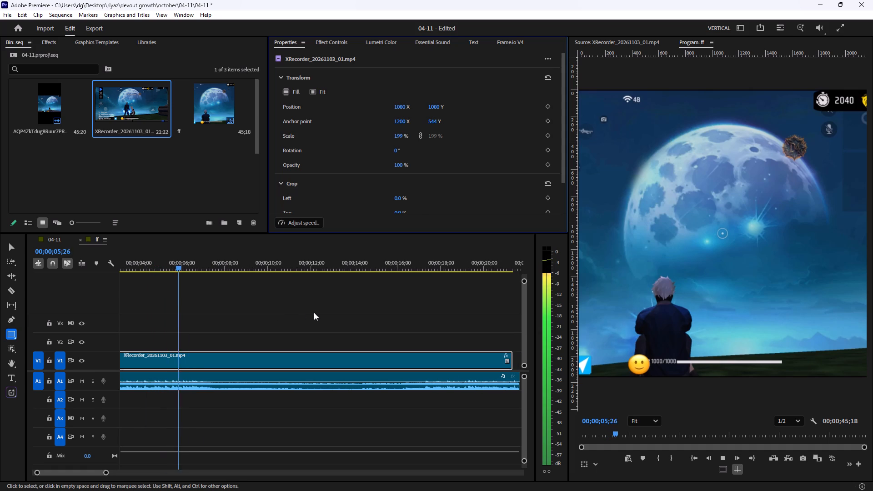
pyautogui.press('-')
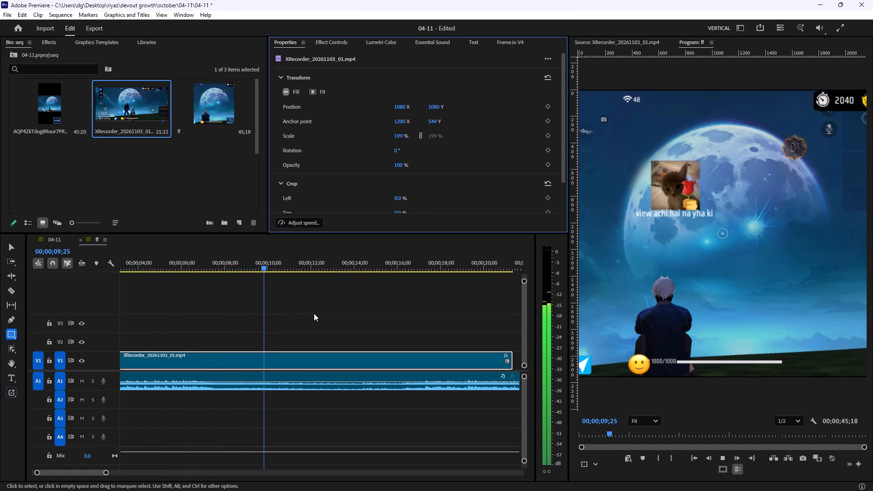
pyautogui.scroll(-2, 316, 315)
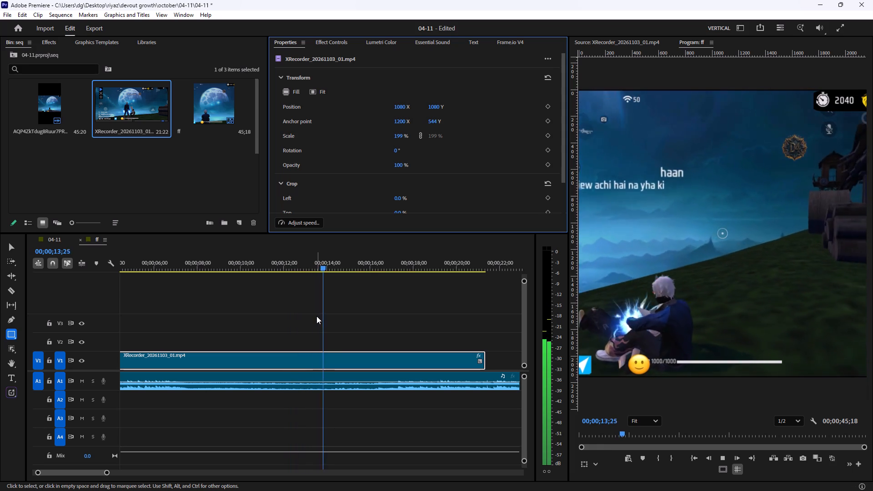
pyautogui.scroll(-3, 316, 316)
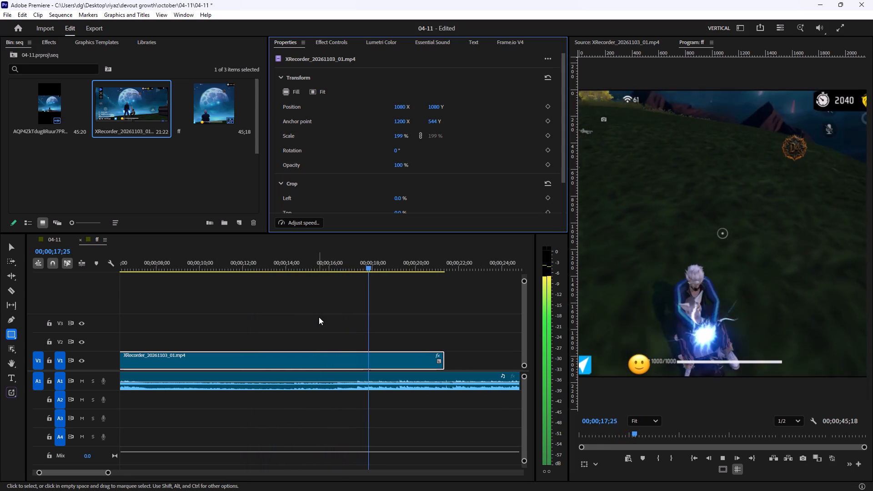
pyautogui.press('v')
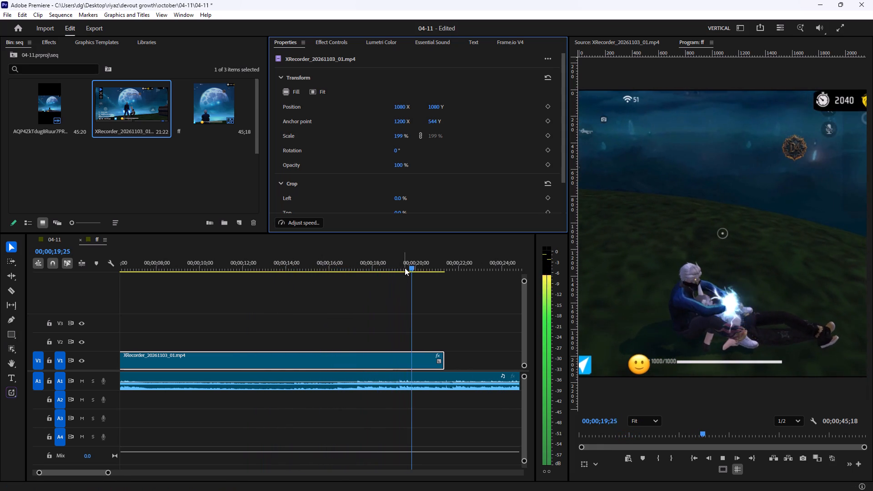
pyautogui.moveTo(405, 268); pyautogui.dragTo(399, 269)
pyautogui.press('space')
pyautogui.scroll(-6, 397, 305)
pyautogui.press('space')
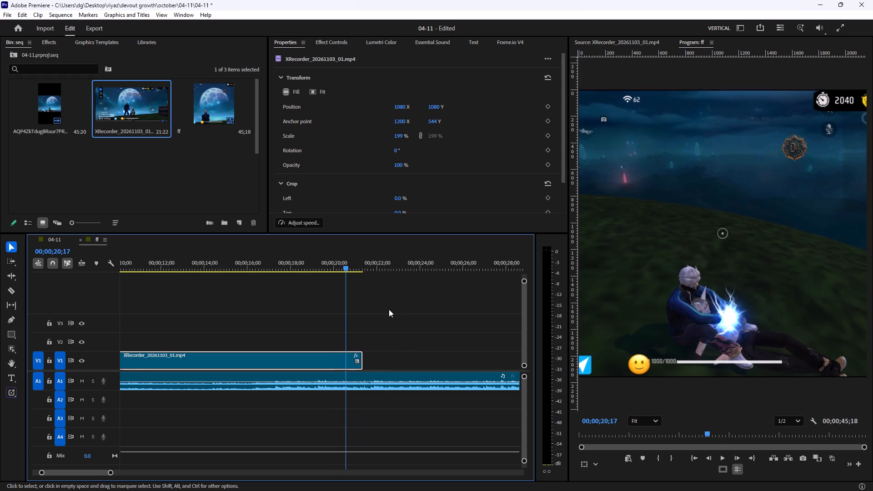
# Extend the end of the V1 recording clip to its media limit, for a duration of 00;00;45;05.
pyautogui.press('-')
pyautogui.press('-')
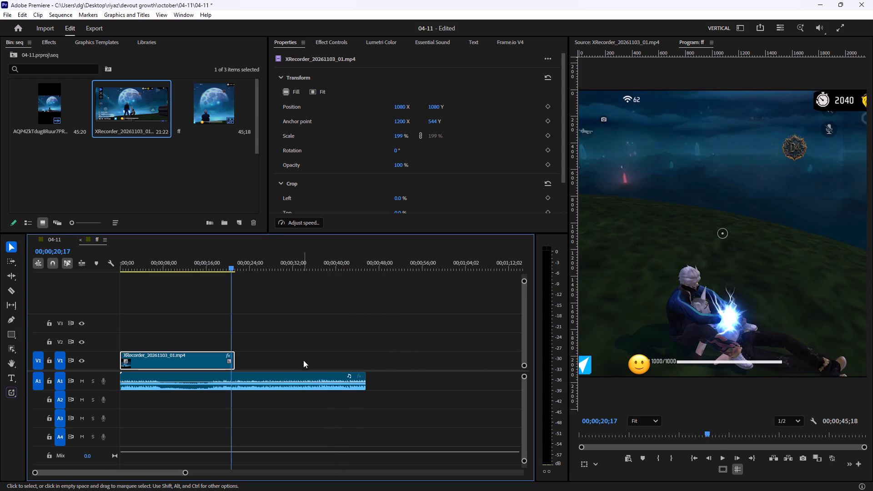
pyautogui.moveTo(238, 357); pyautogui.dragTo(371, 360)
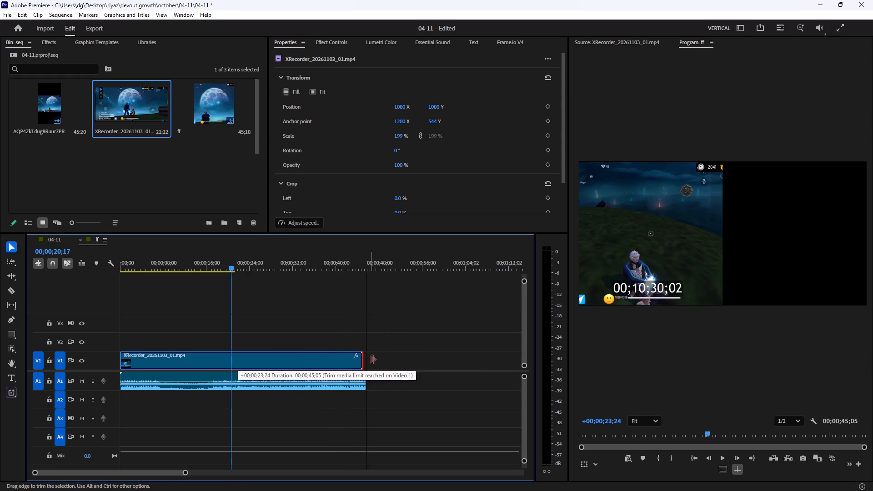
pyautogui.moveTo(371, 360); pyautogui.dragTo(372, 360)
# Play the extended part of the recording clip through to the end of the sequence and recheck its last seconds.
pyautogui.press('space')
pyautogui.write('==')
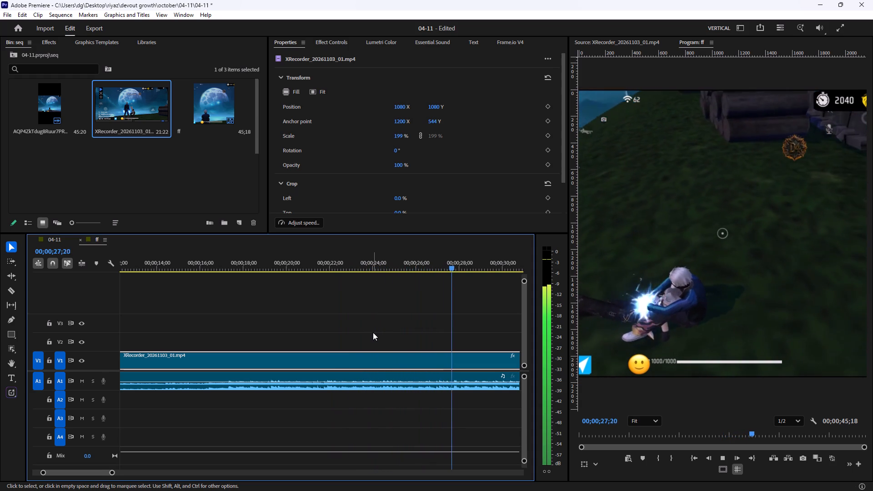
pyautogui.scroll(-7, 372, 332)
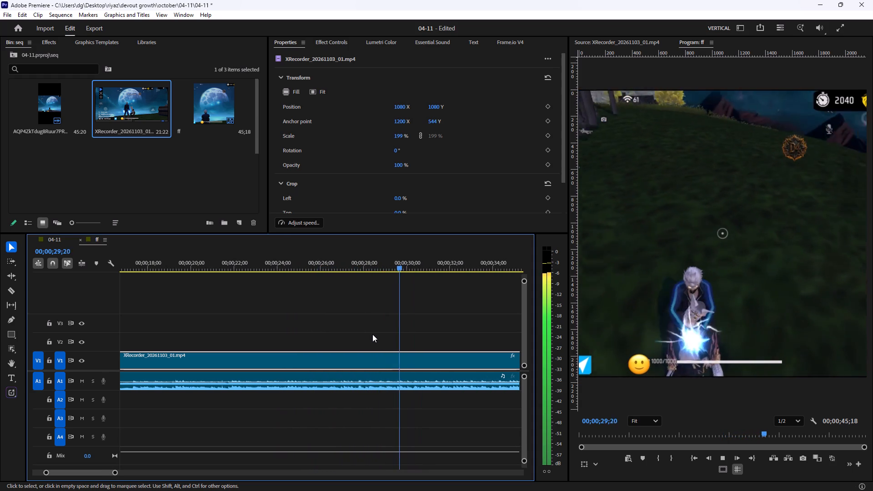
pyautogui.scroll(-7, 372, 334)
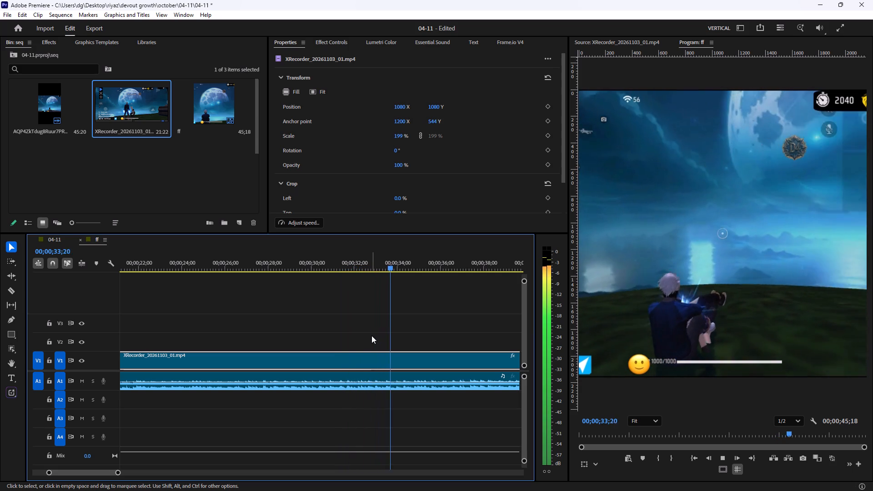
pyautogui.scroll(-6, 371, 336)
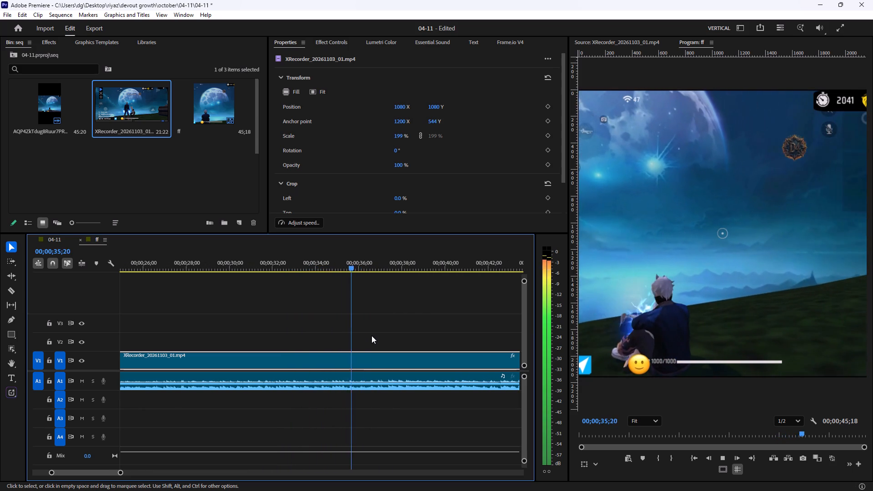
pyautogui.scroll(-2, 371, 336)
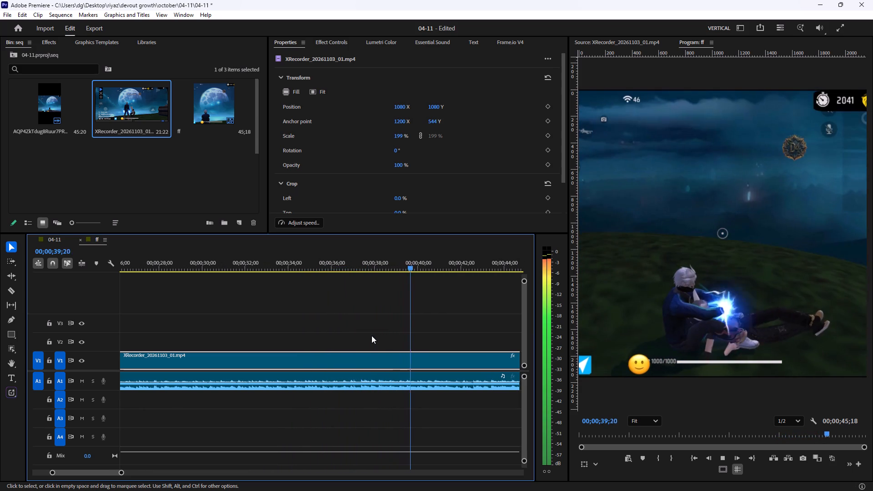
pyautogui.scroll(-4, 371, 336)
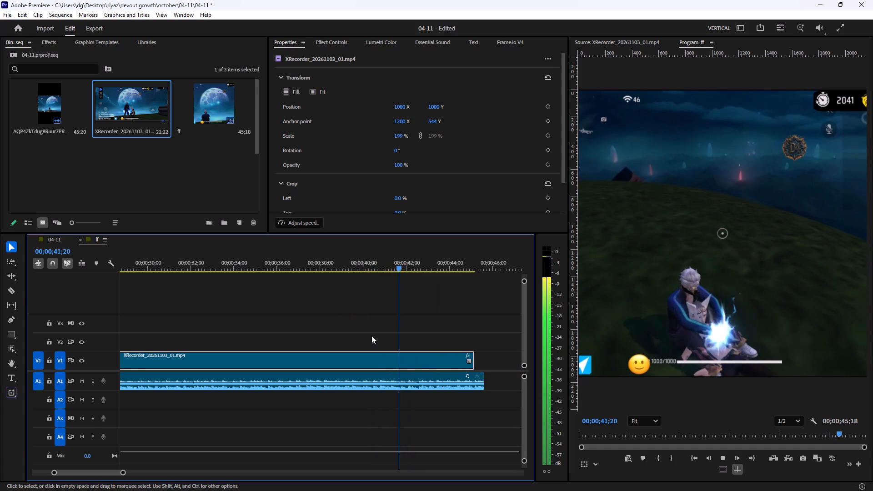
pyautogui.scroll(-2, 371, 336)
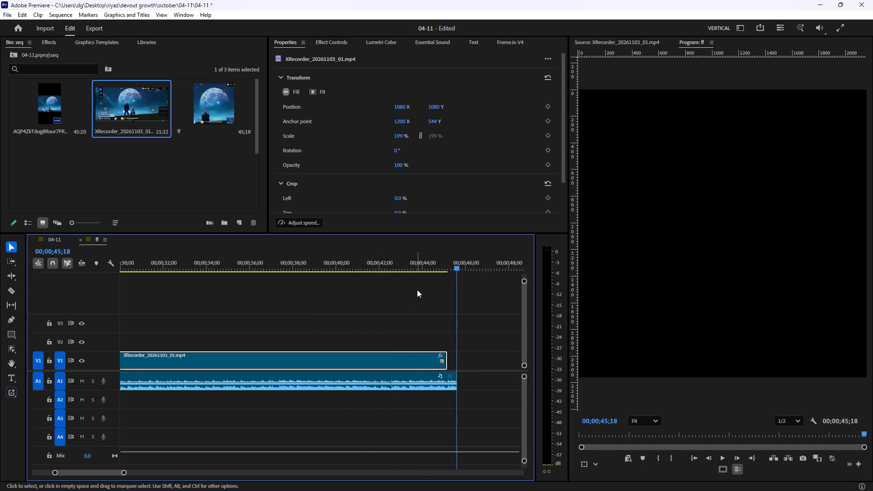
pyautogui.moveTo(430, 266); pyautogui.dragTo(420, 268)
pyautogui.press('space')
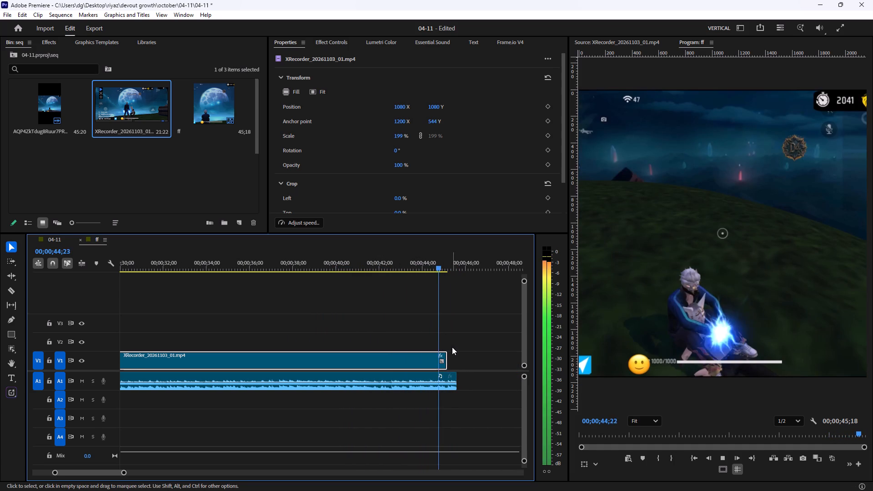
pyautogui.press('space')
pyautogui.moveTo(447, 326); pyautogui.dragTo(435, 330)
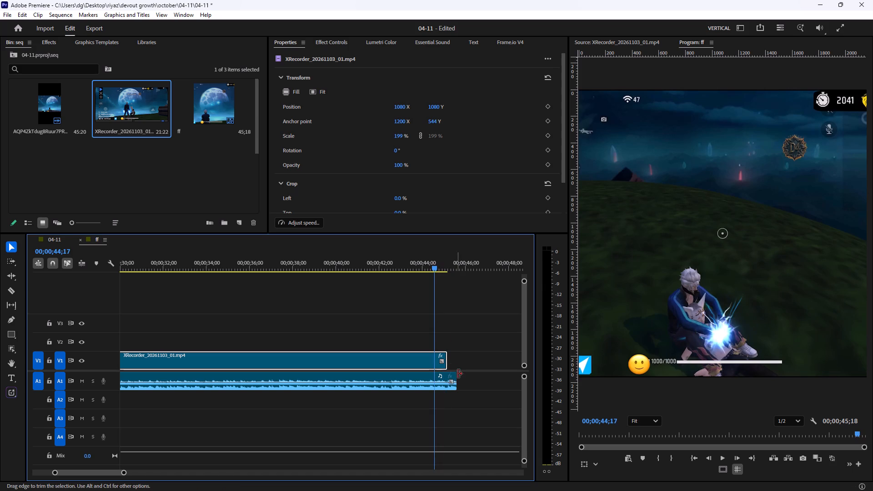
# Trim the end of the A1 audio clip to line up with the end of the V1 recording clip.
pyautogui.moveTo(459, 378); pyautogui.dragTo(446, 382)
# Add a fade-out of about 2 seconds at the end of the A1 audio and play it back.
pyautogui.moveTo(442, 381); pyautogui.dragTo(400, 377)
pyautogui.click(396, 266)
pyautogui.press('space')
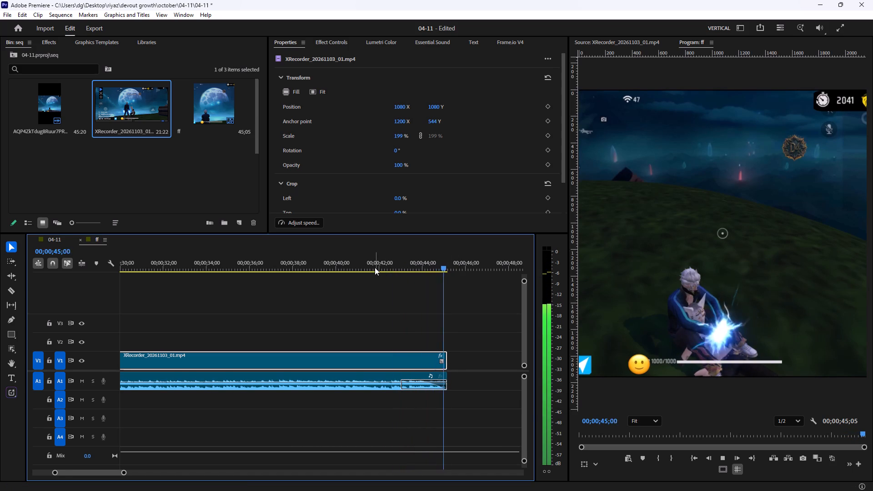
pyautogui.press('space')
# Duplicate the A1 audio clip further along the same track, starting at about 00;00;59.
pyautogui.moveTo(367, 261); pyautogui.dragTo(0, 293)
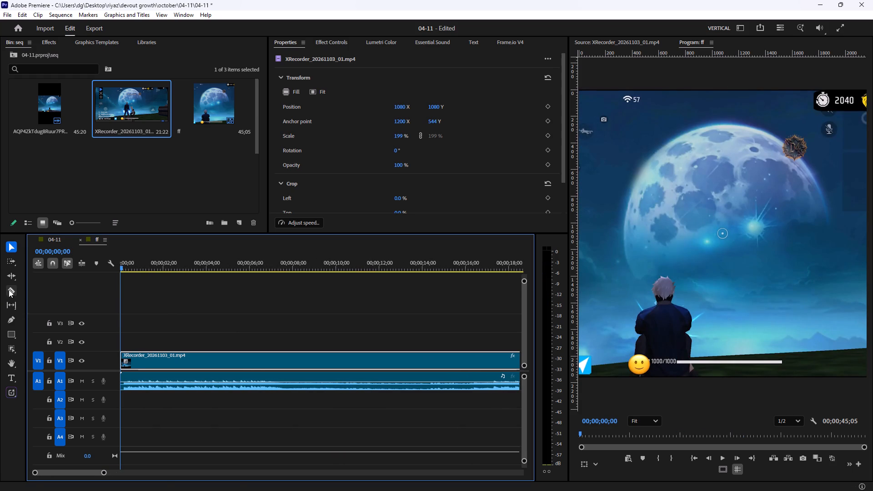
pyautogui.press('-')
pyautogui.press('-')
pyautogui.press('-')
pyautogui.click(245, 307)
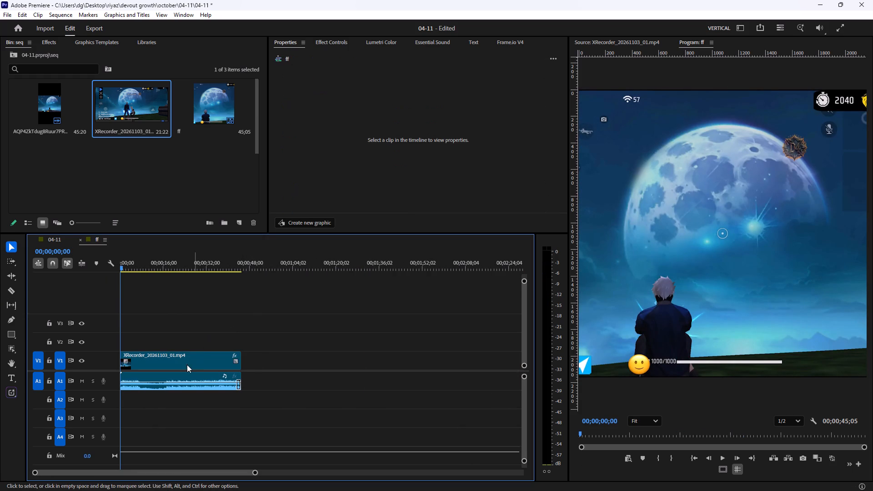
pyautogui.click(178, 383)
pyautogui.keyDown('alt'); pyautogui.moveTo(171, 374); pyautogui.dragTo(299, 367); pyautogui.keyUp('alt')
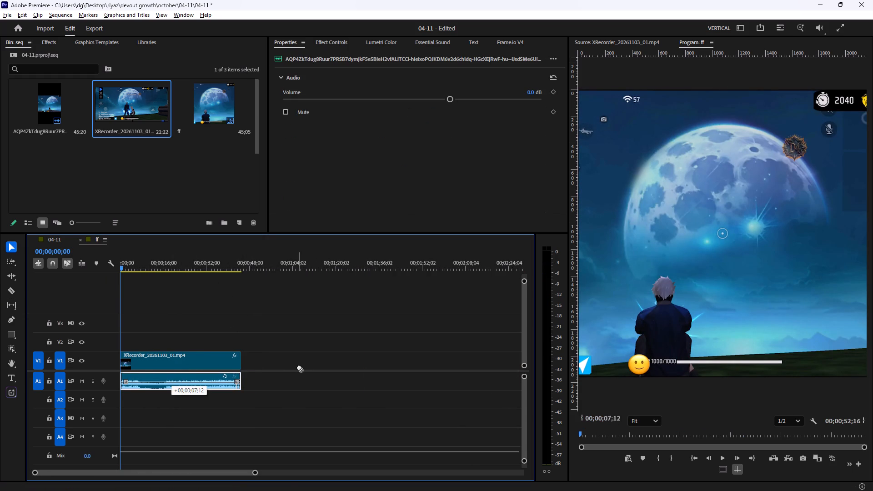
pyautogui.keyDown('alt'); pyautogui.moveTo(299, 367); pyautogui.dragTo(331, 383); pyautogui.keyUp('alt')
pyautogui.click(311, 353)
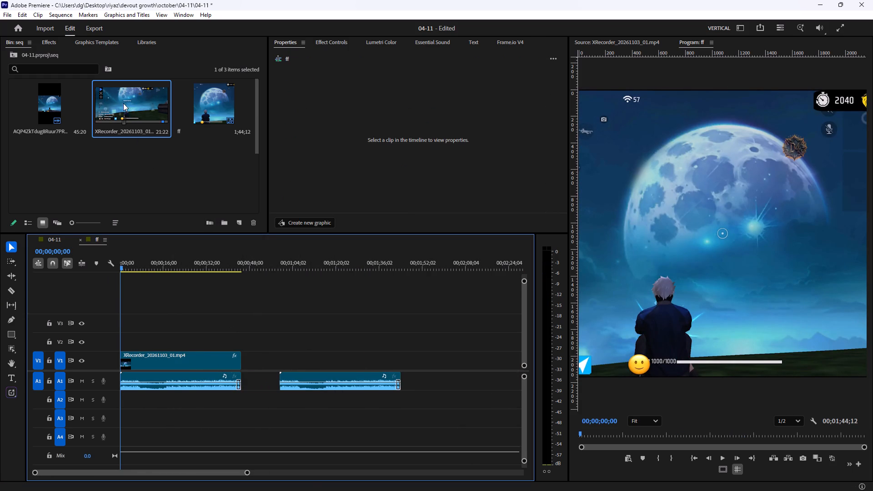
# Scrub the XRecorder_20261103_01 source from about 00:02:05 and play on to 00:02:37:00 to examine other shots.
pyautogui.doubleClick(123, 103)
pyautogui.moveTo(660, 446); pyautogui.dragTo(658, 447)
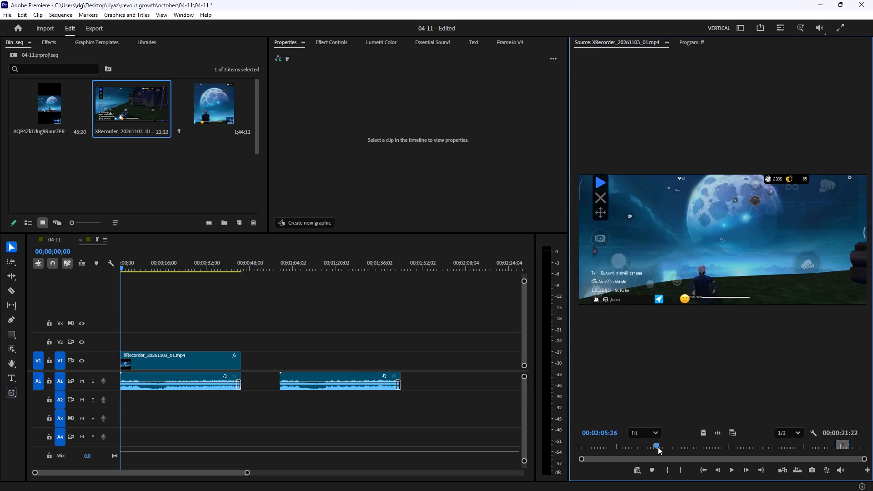
pyautogui.moveTo(658, 447); pyautogui.dragTo(659, 447)
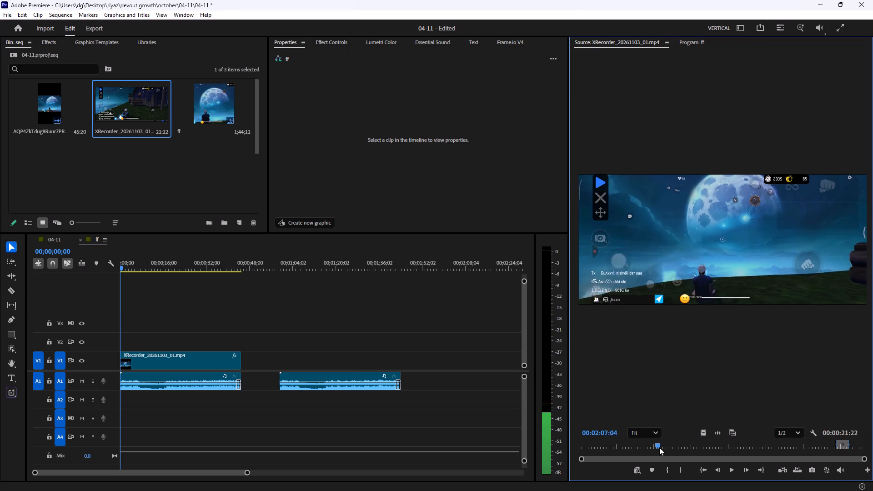
pyautogui.moveTo(659, 447); pyautogui.dragTo(666, 447)
pyautogui.press('space')
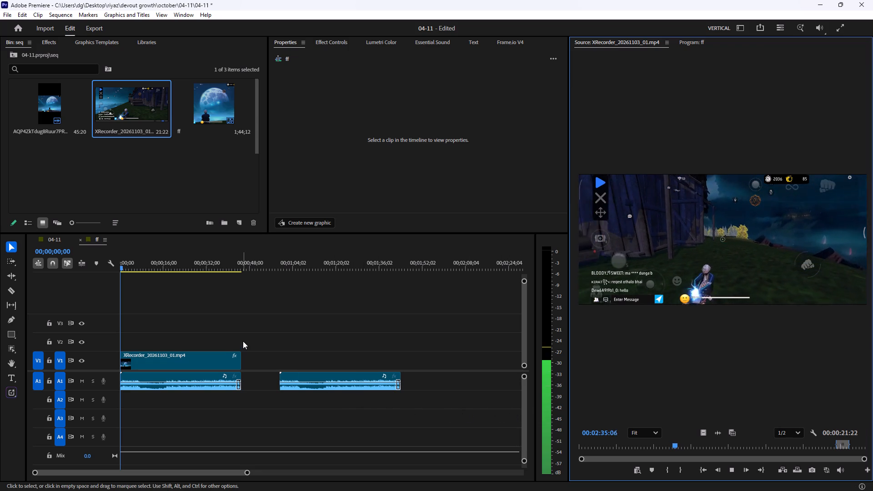
pyautogui.press('space')
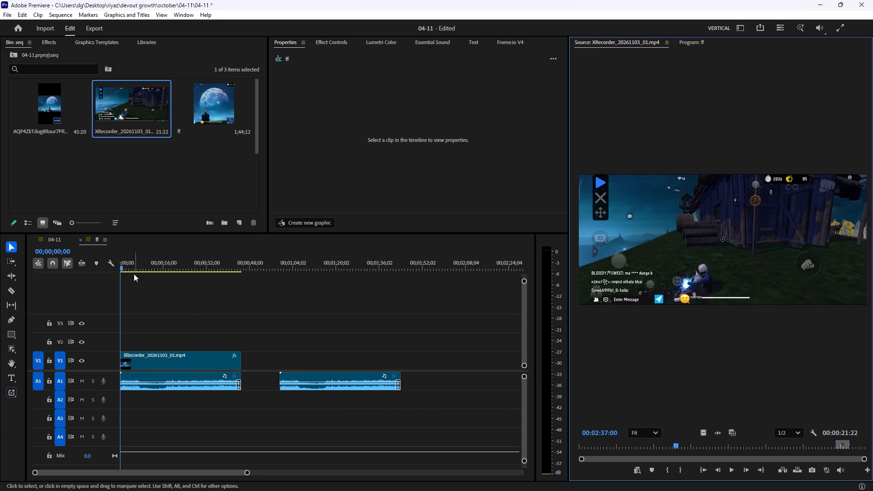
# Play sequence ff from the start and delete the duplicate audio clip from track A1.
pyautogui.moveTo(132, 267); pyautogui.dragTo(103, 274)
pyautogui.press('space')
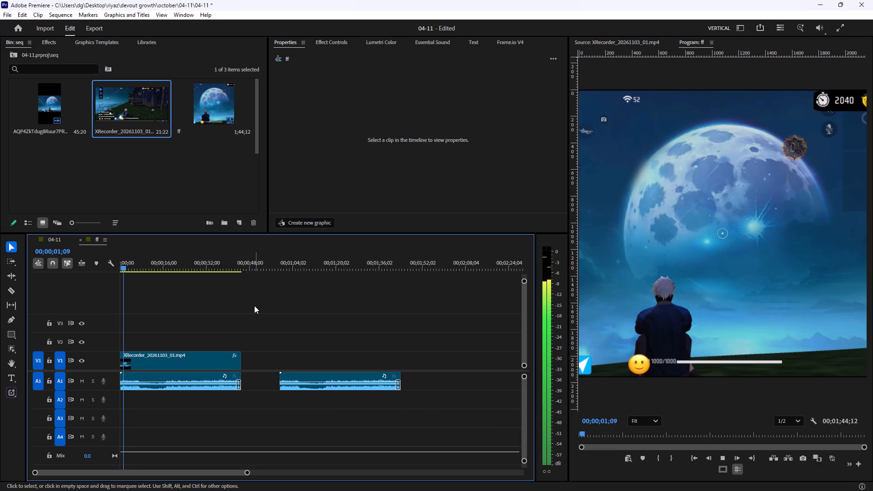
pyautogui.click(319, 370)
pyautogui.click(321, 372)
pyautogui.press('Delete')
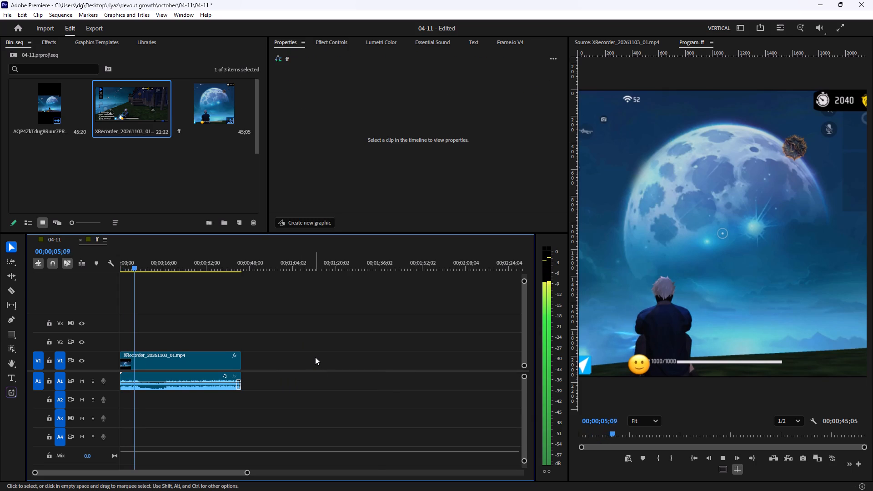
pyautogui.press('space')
# Shift the V1 gameplay clip horizontally to Position X 1131 and play the sequence back to check the framing.
pyautogui.click(164, 356)
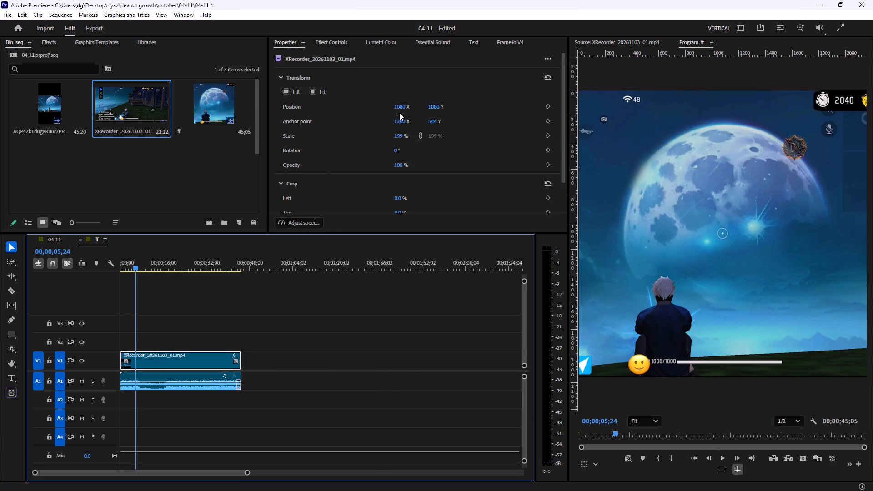
pyautogui.moveTo(401, 110); pyautogui.dragTo(434, 115)
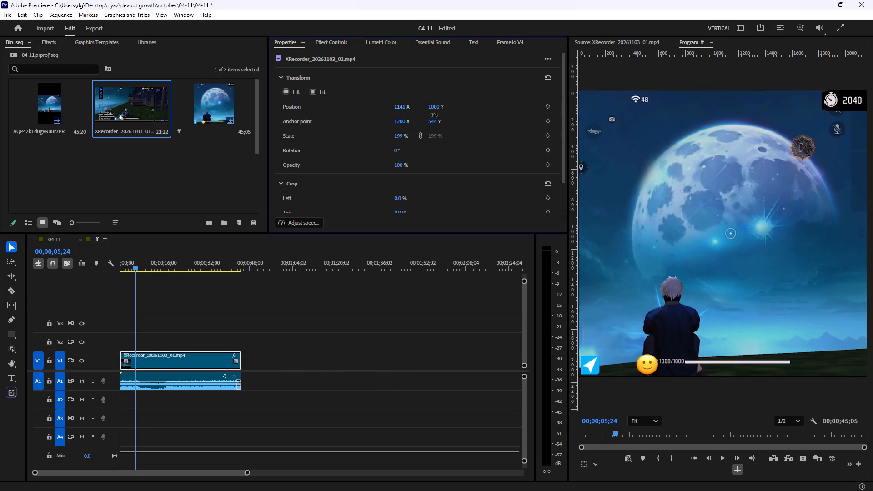
pyautogui.moveTo(434, 115); pyautogui.dragTo(431, 115)
pyautogui.press('space')
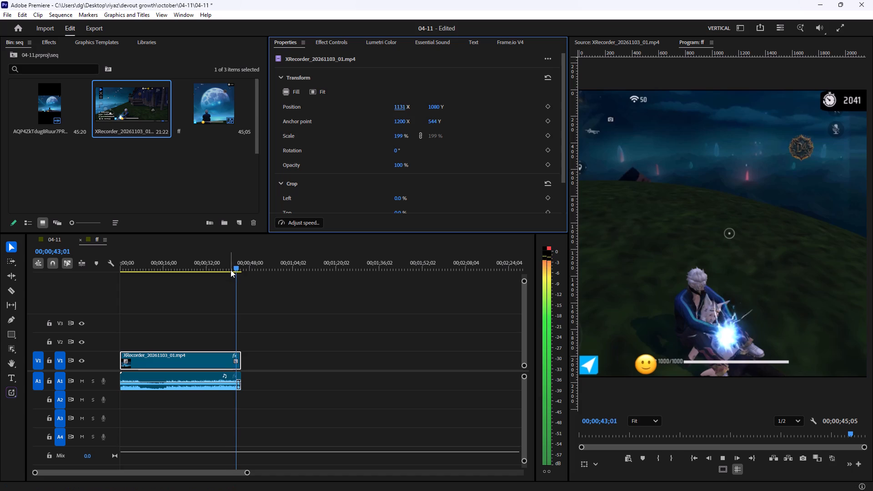
pyautogui.moveTo(229, 266); pyautogui.dragTo(38, 290)
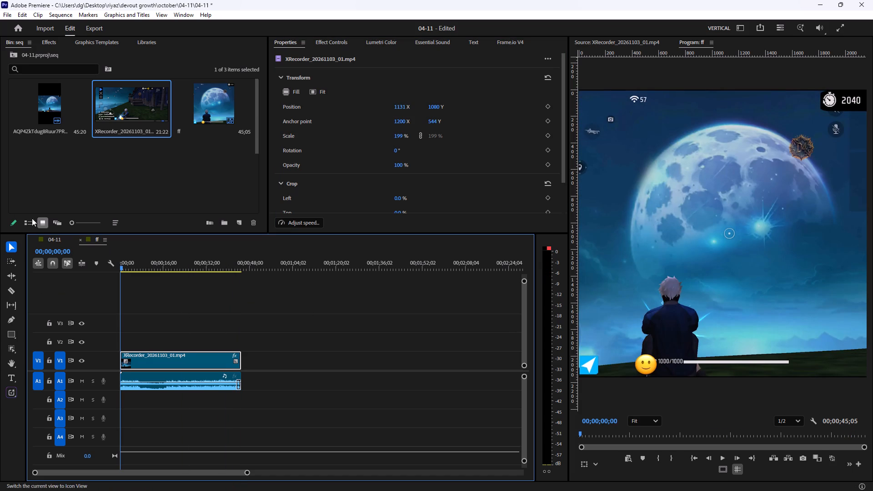
# Create a 2160 by 2160 adjustment layer in the seq bin, keeping the 29.97 fps drop-frame timebase and square pixels.
pyautogui.click(28, 175)
pyautogui.rightClick(28, 175)
pyautogui.click(65, 218)
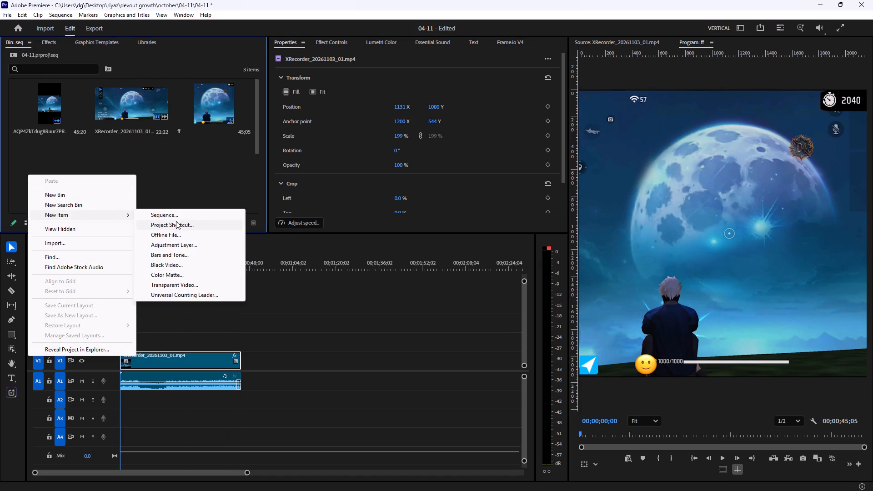
pyautogui.click(186, 246)
pyautogui.click(457, 289)
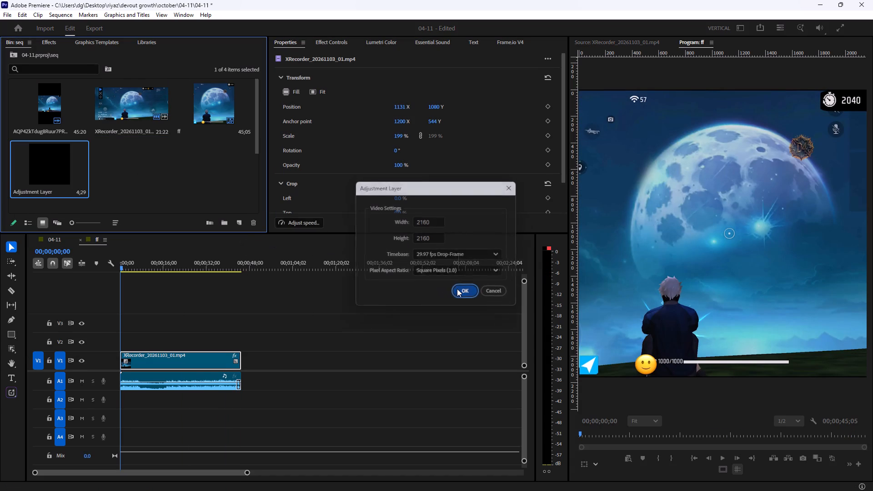
# Place the adjustment layer on track V3 at the sequence start and trim its end to 00;00;03;06.
pyautogui.moveTo(60, 164); pyautogui.dragTo(106, 324)
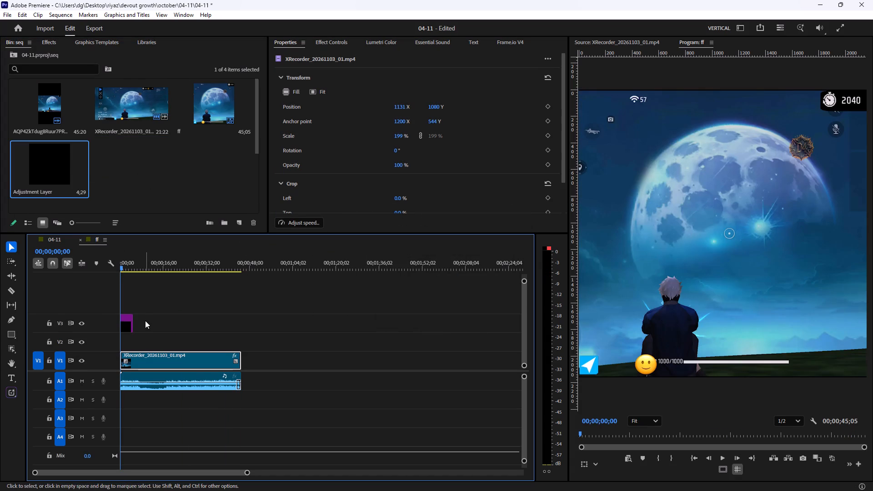
pyautogui.click(127, 268)
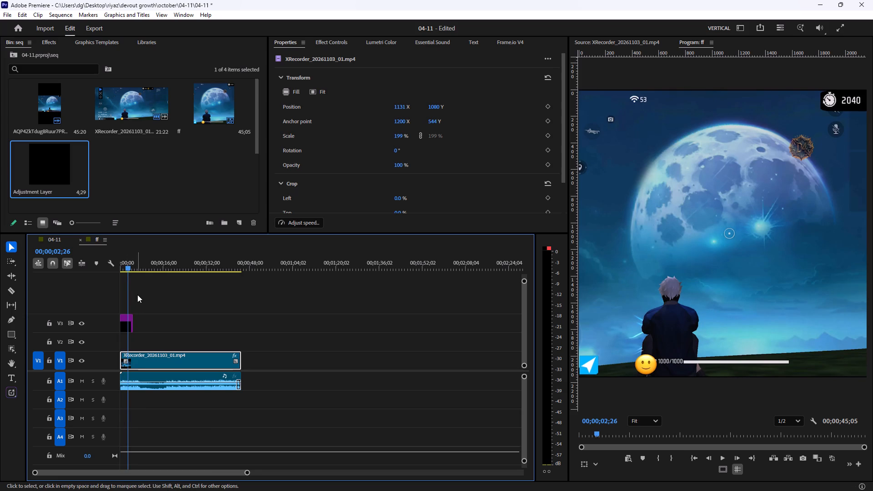
pyautogui.write('==')
pyautogui.press('space')
pyautogui.press('space')
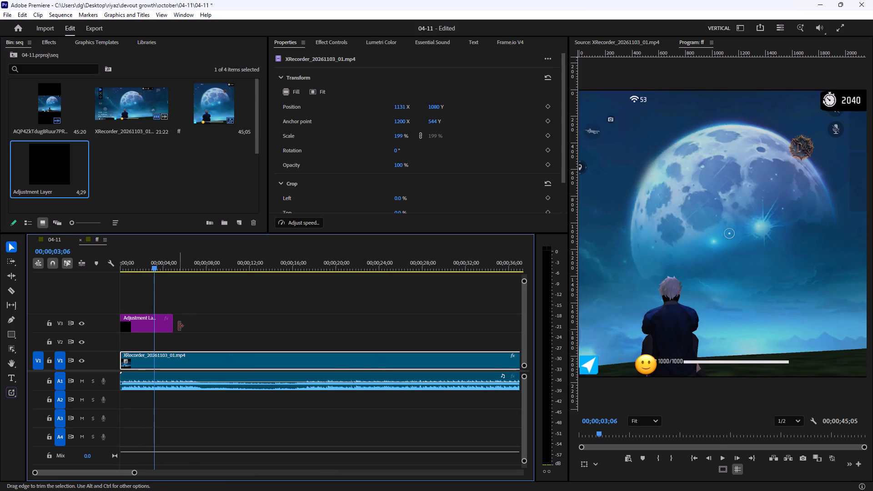
pyautogui.moveTo(179, 326); pyautogui.dragTo(163, 332)
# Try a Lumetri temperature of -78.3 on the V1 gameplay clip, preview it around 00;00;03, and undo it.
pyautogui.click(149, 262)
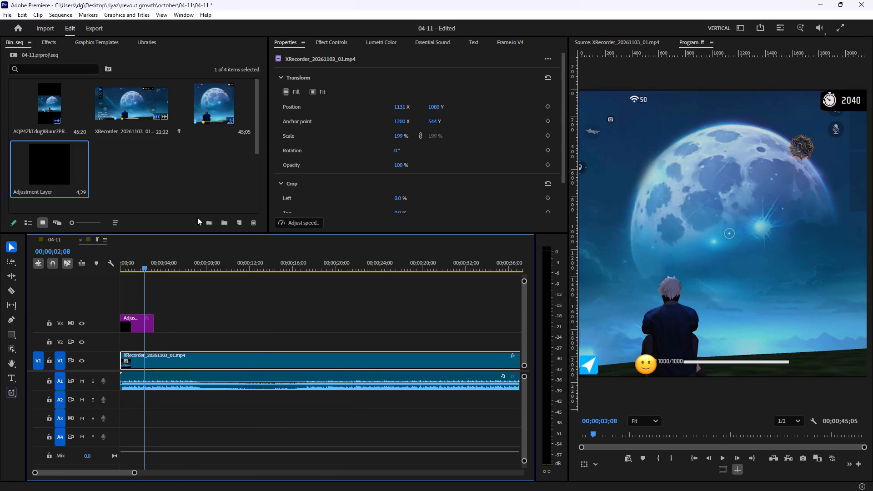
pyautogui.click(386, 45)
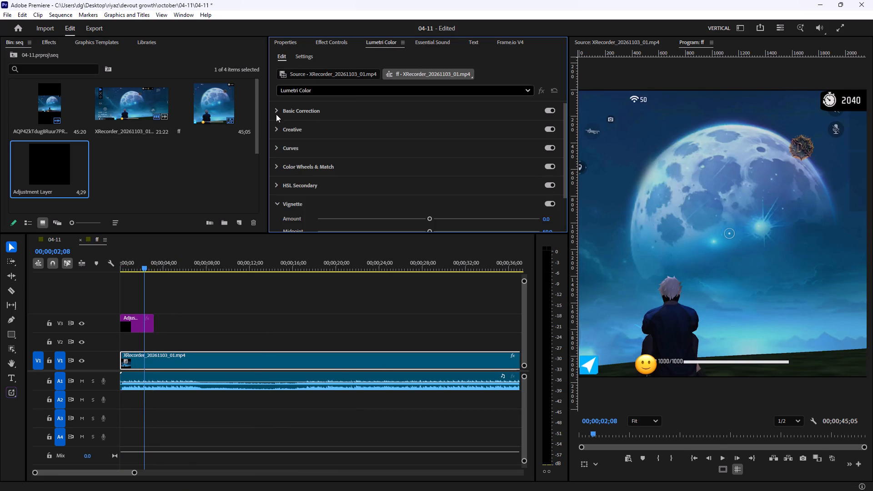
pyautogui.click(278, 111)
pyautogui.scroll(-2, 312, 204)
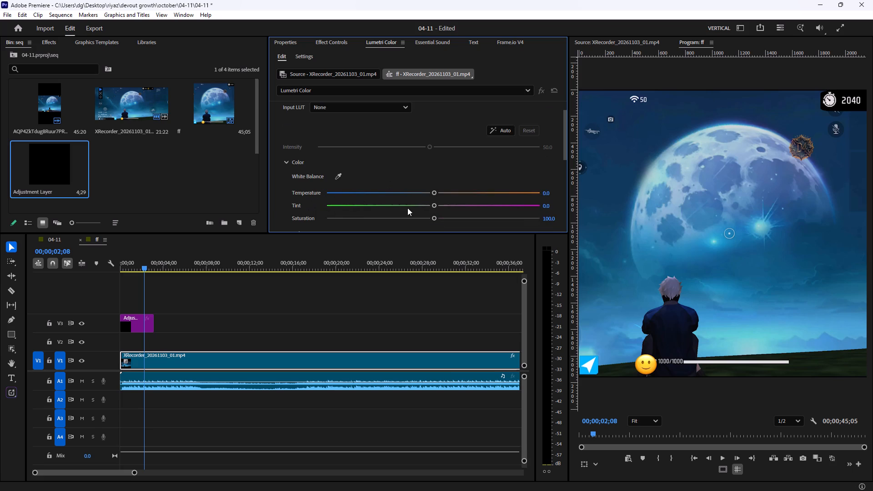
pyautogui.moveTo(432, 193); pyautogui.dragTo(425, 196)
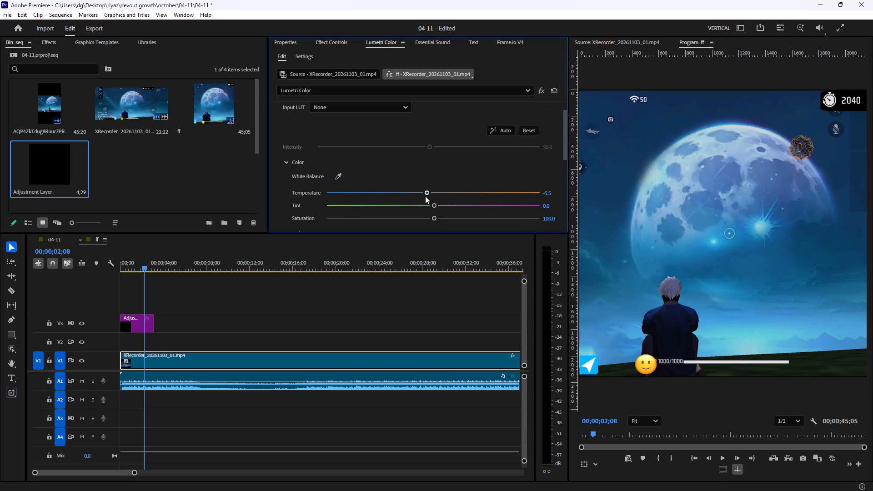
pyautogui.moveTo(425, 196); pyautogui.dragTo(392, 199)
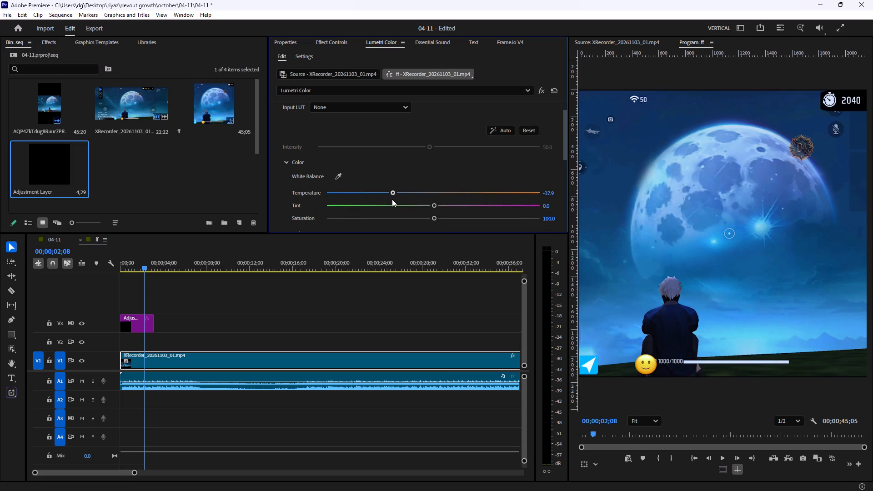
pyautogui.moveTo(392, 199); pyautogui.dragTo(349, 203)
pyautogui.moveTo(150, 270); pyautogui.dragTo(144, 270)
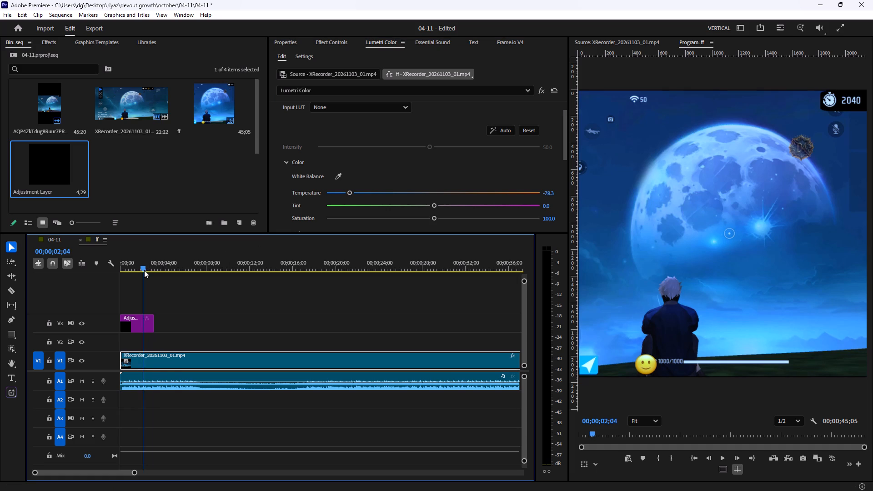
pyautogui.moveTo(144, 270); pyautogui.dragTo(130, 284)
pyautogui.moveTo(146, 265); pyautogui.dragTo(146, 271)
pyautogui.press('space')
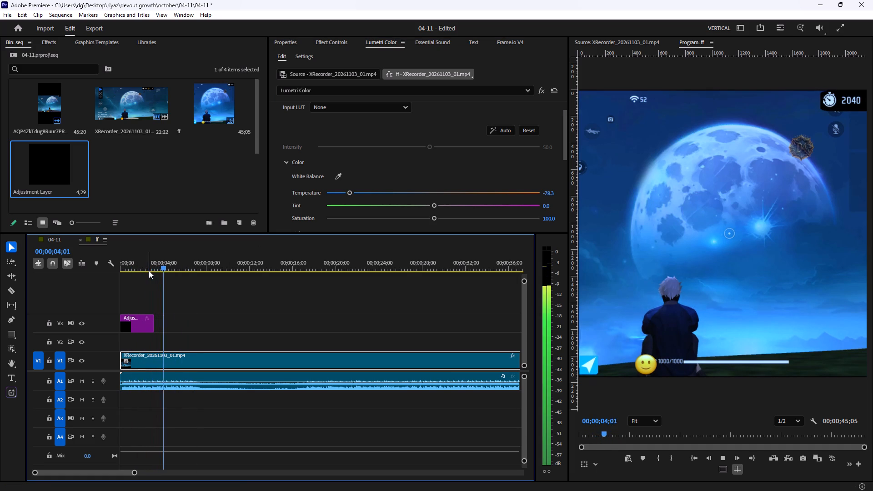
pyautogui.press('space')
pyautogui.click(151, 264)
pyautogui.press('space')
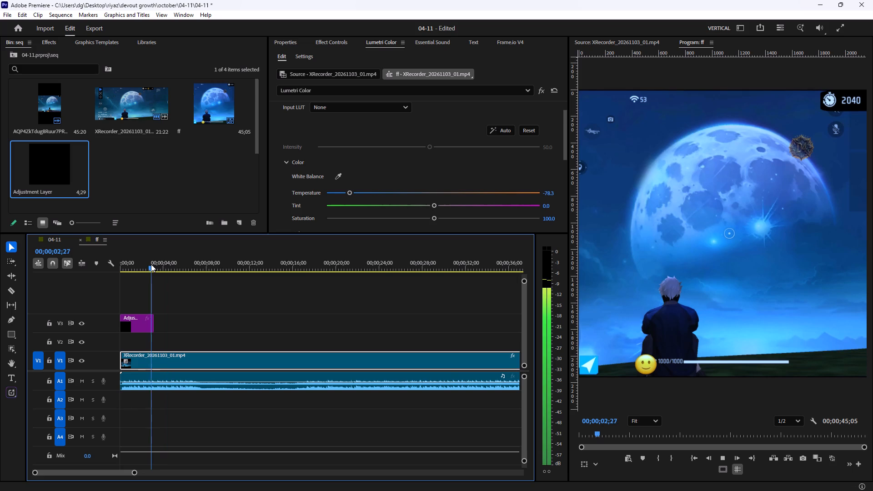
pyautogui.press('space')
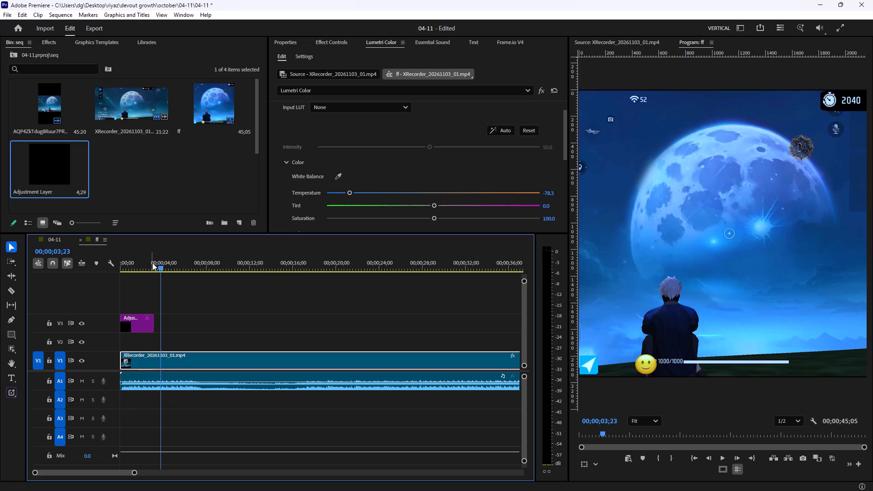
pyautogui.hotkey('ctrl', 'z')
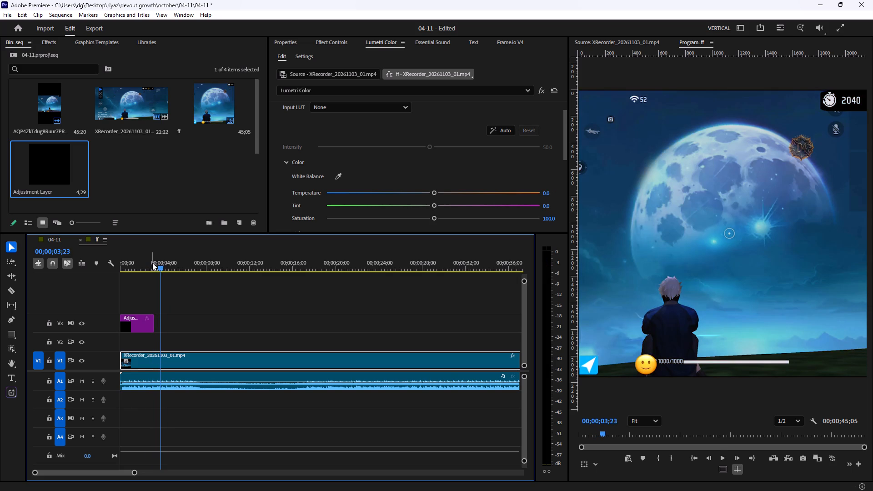
# Set the Lumetri temperature of the V3 adjustment layer to -79.1 and play past its end to compare the look.
pyautogui.click(137, 329)
pyautogui.moveTo(154, 268); pyautogui.dragTo(146, 271)
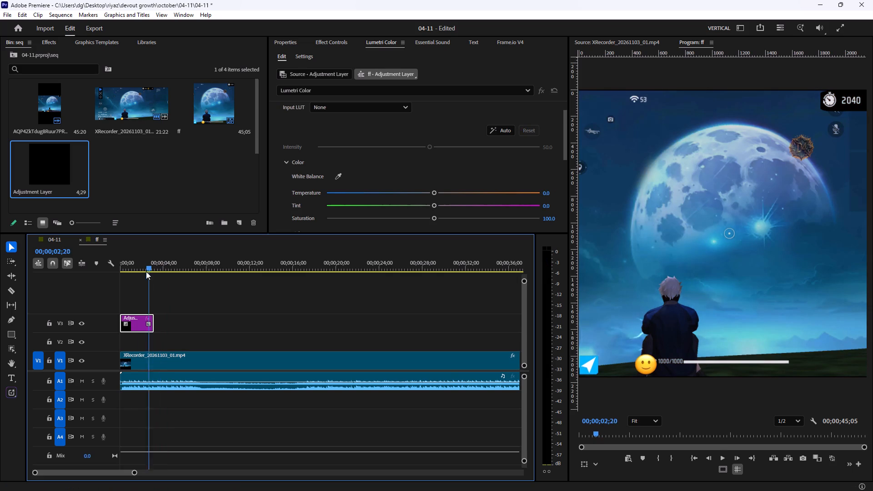
pyautogui.moveTo(146, 271); pyautogui.dragTo(140, 278)
pyautogui.moveTo(433, 193); pyautogui.dragTo(399, 199)
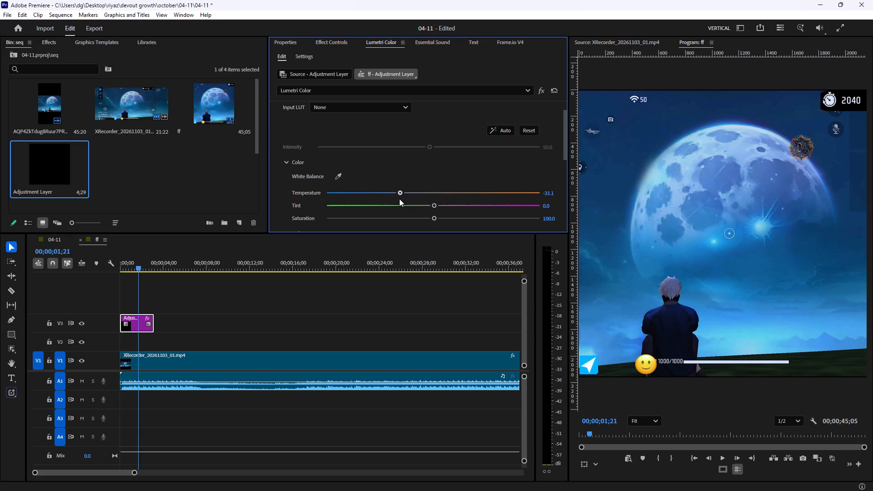
pyautogui.moveTo(399, 199); pyautogui.dragTo(348, 216)
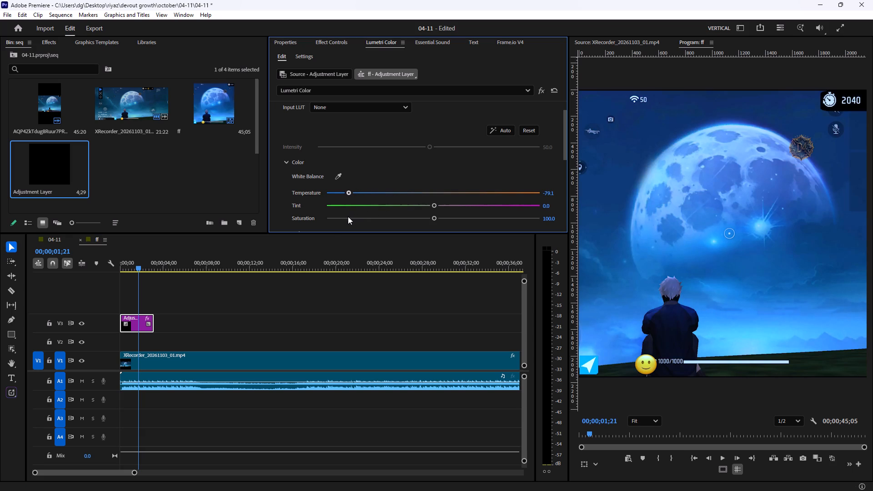
pyautogui.press('space')
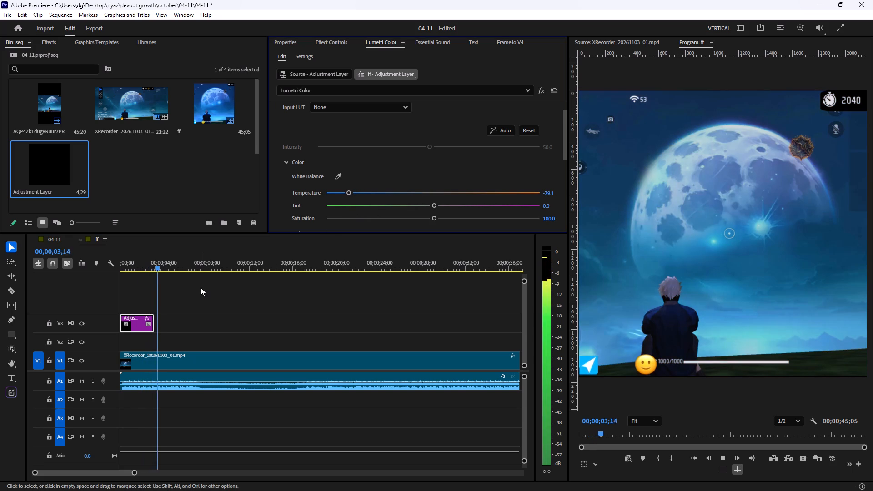
pyautogui.press('space')
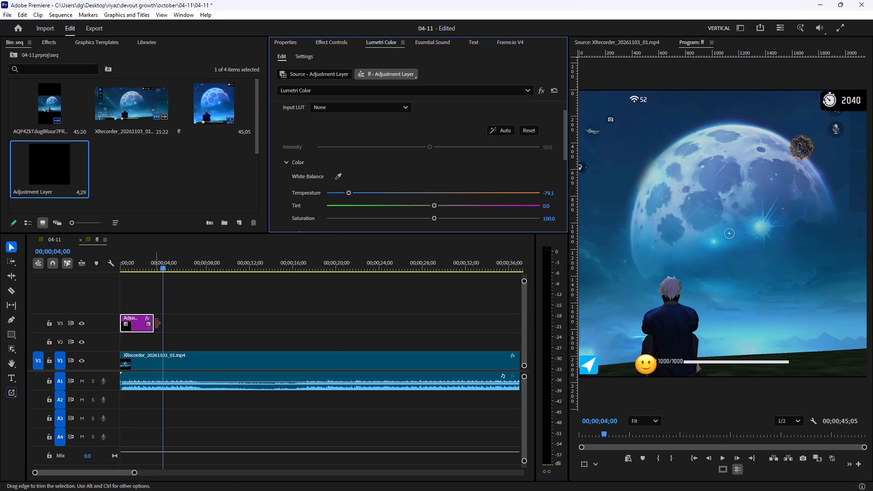
# Extend the V3 adjustment layer to about 00;00;19 and scrub the graded footage back to 00;00;09;21.
pyautogui.moveTo(156, 323); pyautogui.dragTo(333, 348)
pyautogui.moveTo(271, 256); pyautogui.dragTo(321, 265)
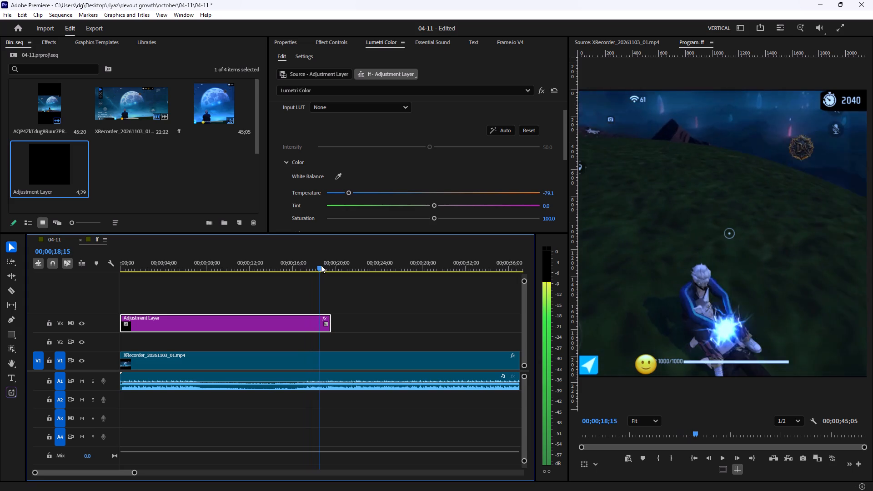
pyautogui.moveTo(321, 265); pyautogui.dragTo(303, 258)
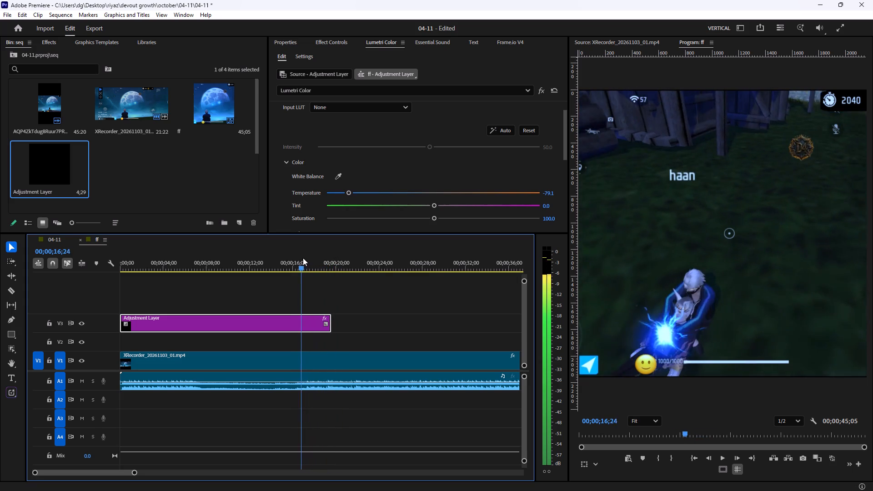
pyautogui.moveTo(303, 258); pyautogui.dragTo(246, 258)
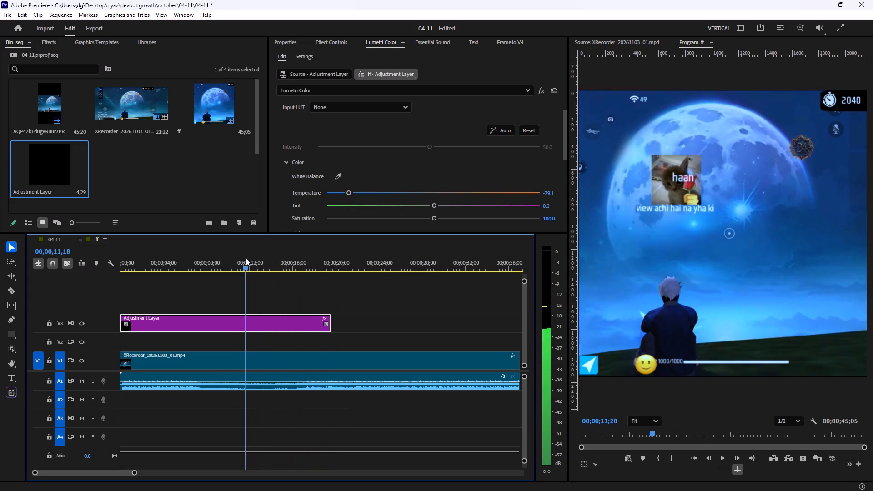
pyautogui.moveTo(246, 258); pyautogui.dragTo(226, 259)
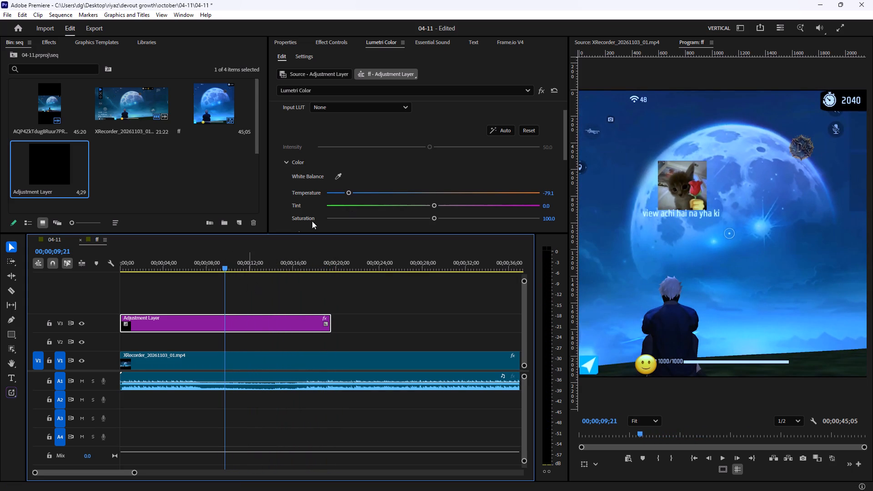
# Set the adjustment layer's Lumetri temperature to -53.2 and its saturation to 122.1.
pyautogui.moveTo(350, 191); pyautogui.dragTo(372, 194)
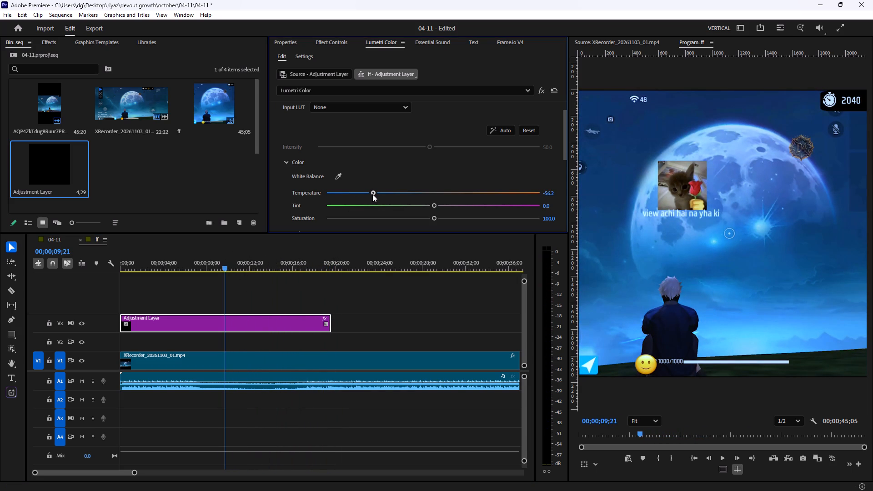
pyautogui.moveTo(372, 194); pyautogui.dragTo(376, 194)
pyautogui.scroll(-4, 292, 205)
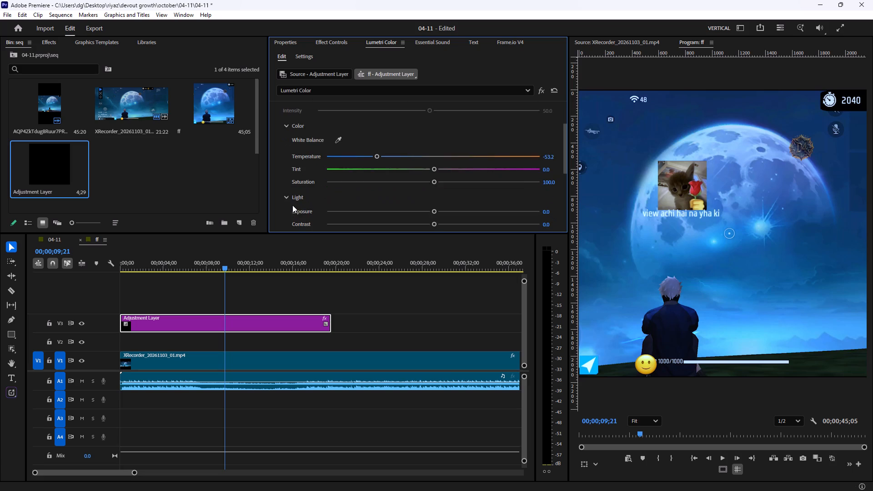
pyautogui.moveTo(435, 182); pyautogui.dragTo(458, 185)
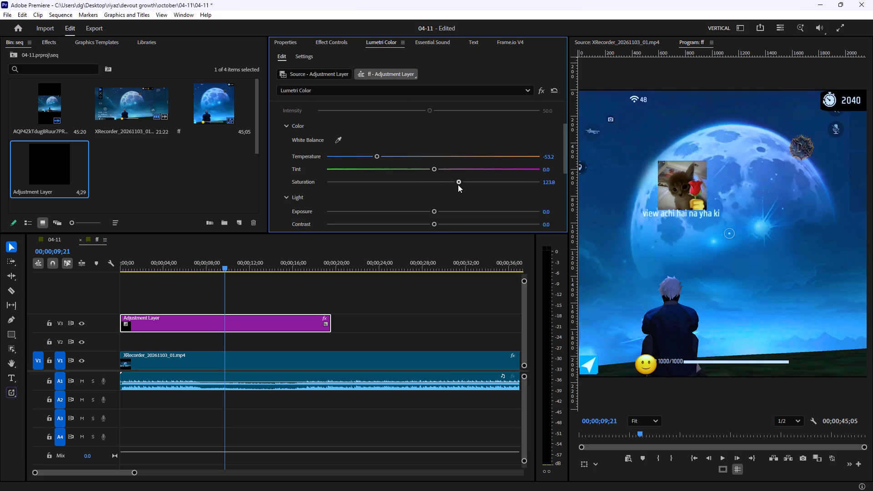
pyautogui.moveTo(458, 185); pyautogui.dragTo(568, 189)
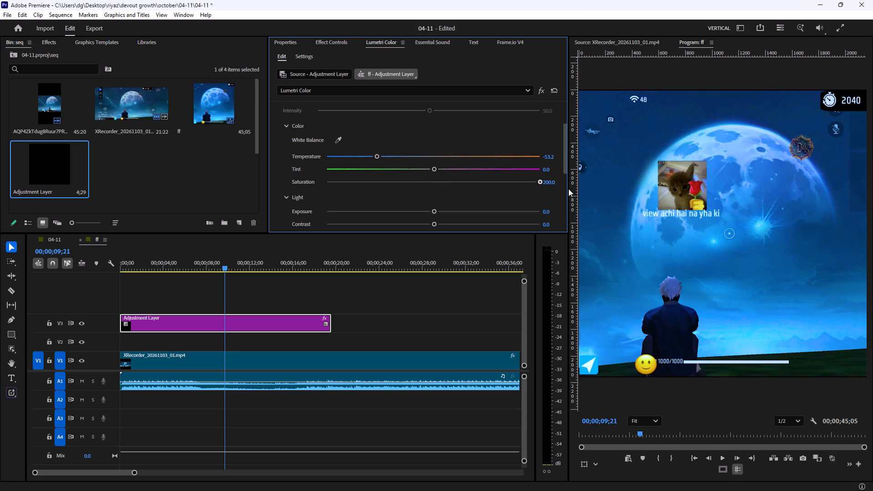
pyautogui.moveTo(568, 189); pyautogui.dragTo(311, 189)
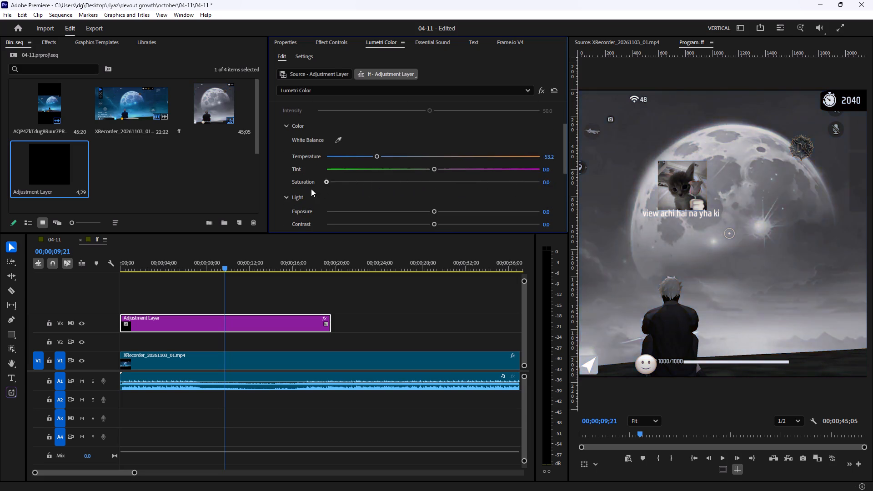
pyautogui.moveTo(311, 189); pyautogui.dragTo(450, 189)
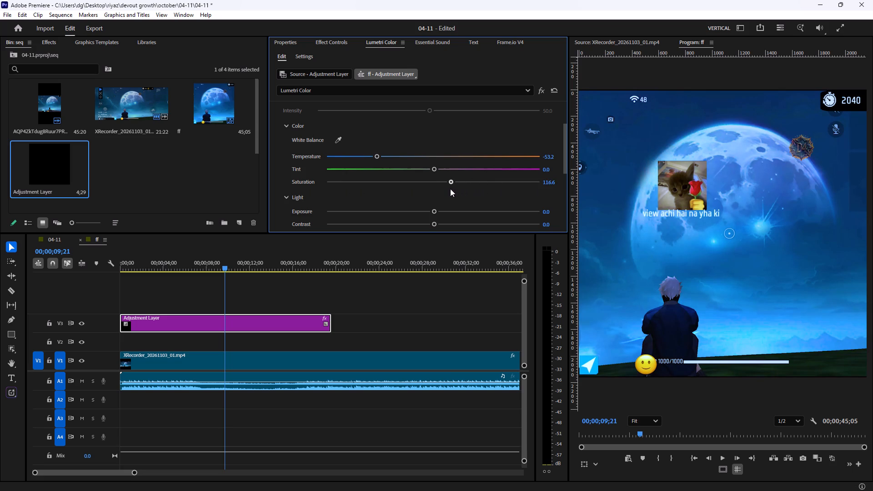
pyautogui.moveTo(450, 189); pyautogui.dragTo(456, 188)
pyautogui.scroll(-2, 372, 210)
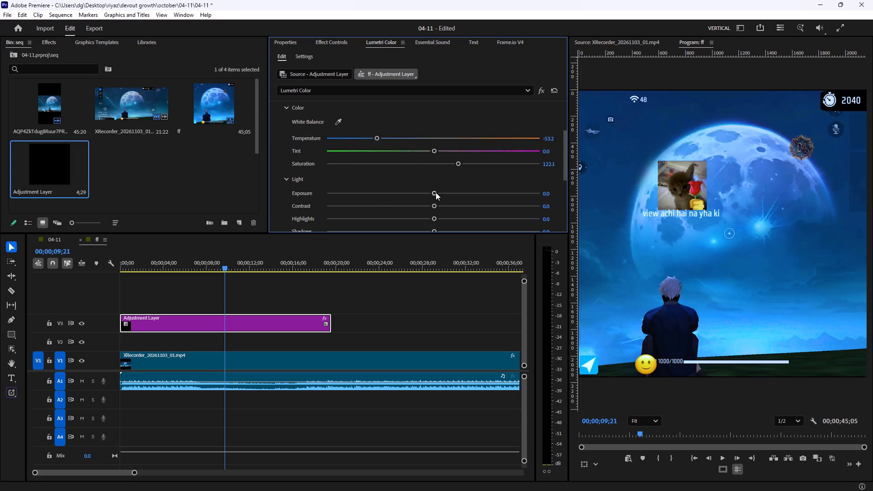
# Set the adjustment layer's Lumetri exposure to 0.3, contrast to 14.0 and highlights to -7.7.
pyautogui.click(436, 192)
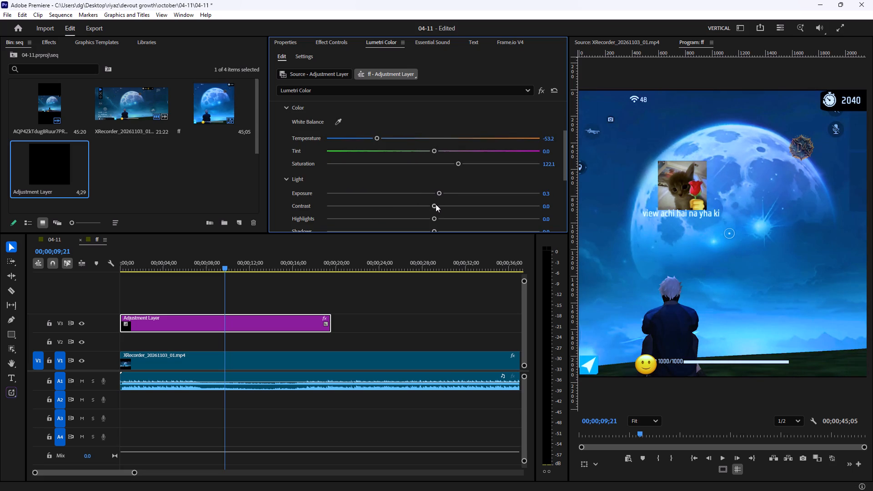
pyautogui.moveTo(435, 205); pyautogui.dragTo(407, 208)
pyautogui.moveTo(407, 208); pyautogui.dragTo(447, 208)
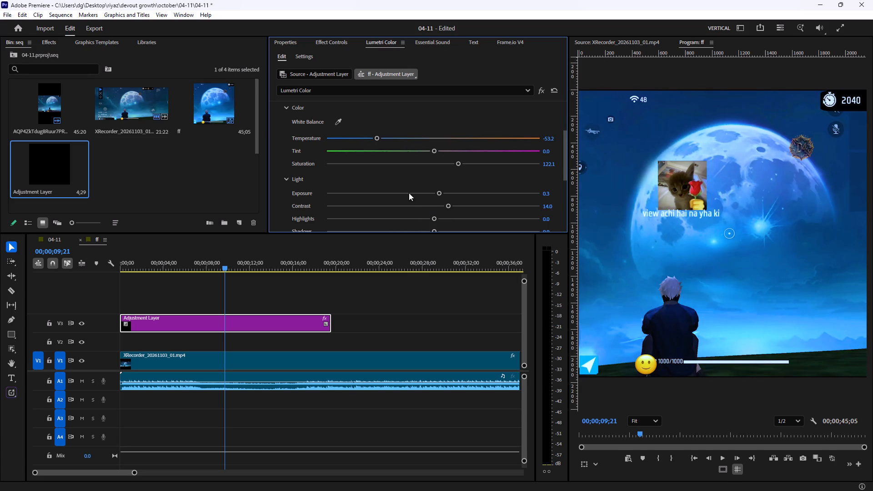
pyautogui.scroll(-4, 406, 190)
pyautogui.moveTo(436, 184); pyautogui.dragTo(419, 185)
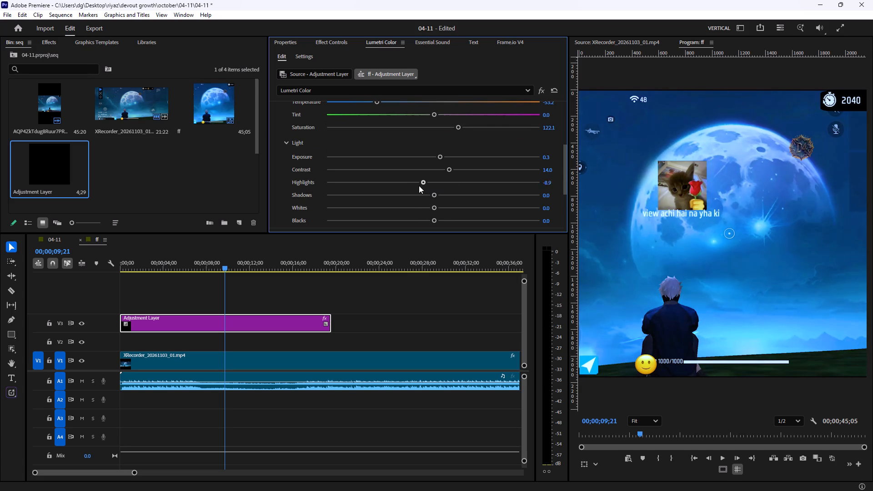
pyautogui.moveTo(419, 185); pyautogui.dragTo(416, 188)
pyautogui.moveTo(416, 188); pyautogui.dragTo(424, 188)
# Set the adjustment layer's Lumetri shadows to -5.1 and whites to -4.7.
pyautogui.moveTo(437, 196); pyautogui.dragTo(450, 196)
pyautogui.moveTo(450, 196); pyautogui.dragTo(481, 196)
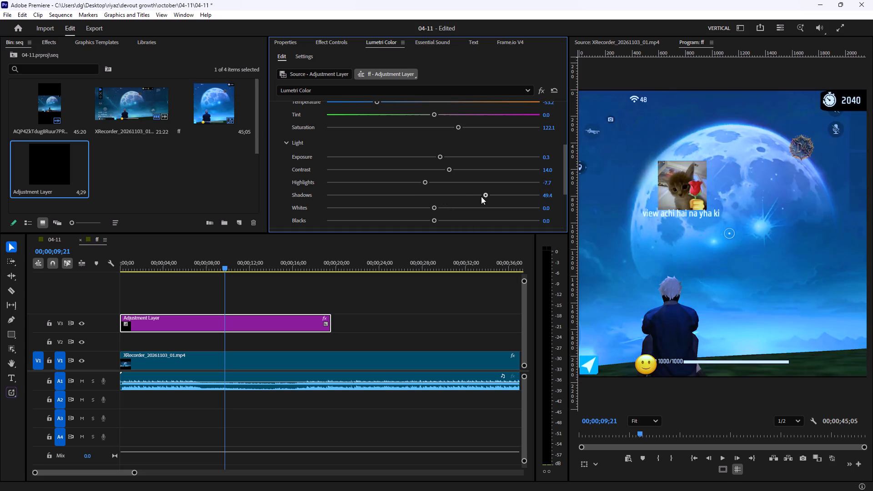
pyautogui.moveTo(481, 196); pyautogui.dragTo(432, 197)
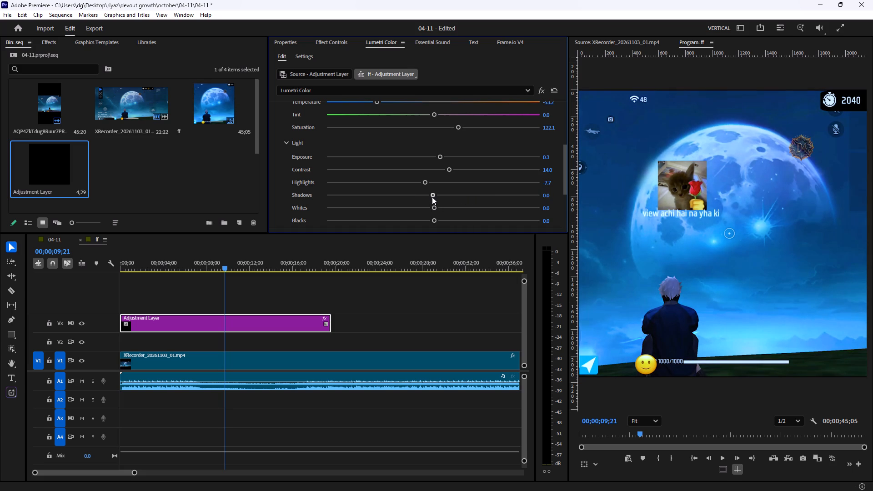
pyautogui.moveTo(432, 197); pyautogui.dragTo(427, 198)
pyautogui.moveTo(435, 208); pyautogui.dragTo(455, 210)
pyautogui.moveTo(455, 210); pyautogui.dragTo(427, 213)
pyautogui.scroll(-4, 385, 215)
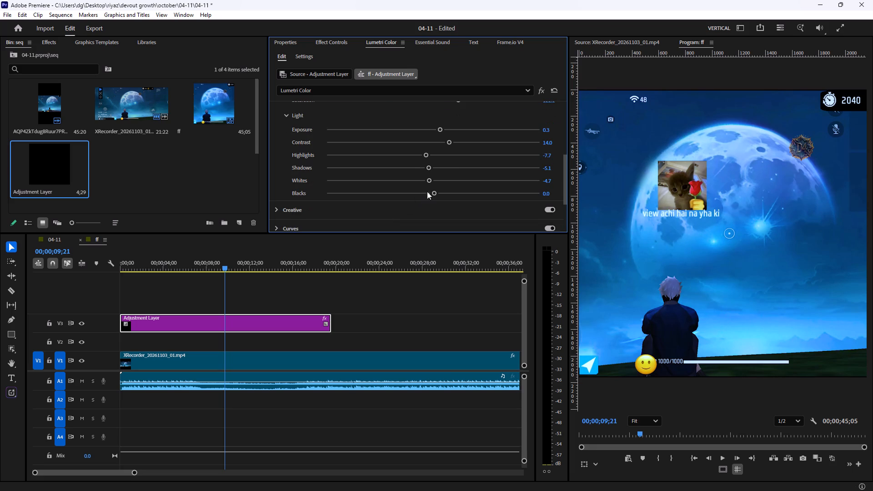
pyautogui.scroll(-2, 356, 195)
pyautogui.scroll(5, 283, 162)
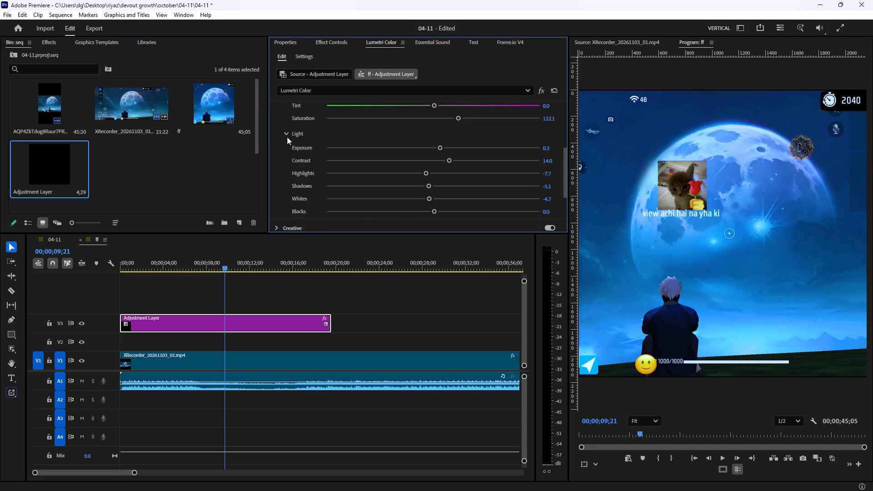
# Collapse the Lumetri Light and Color groups and open the Creative section to view its look preview.
pyautogui.click(288, 133)
pyautogui.scroll(8, 284, 133)
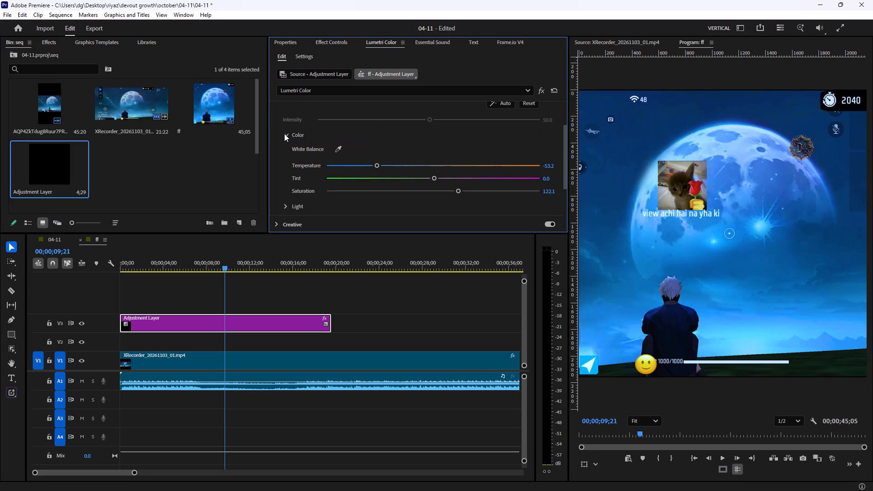
pyautogui.click(284, 134)
pyautogui.click(277, 170)
pyautogui.scroll(-5, 282, 159)
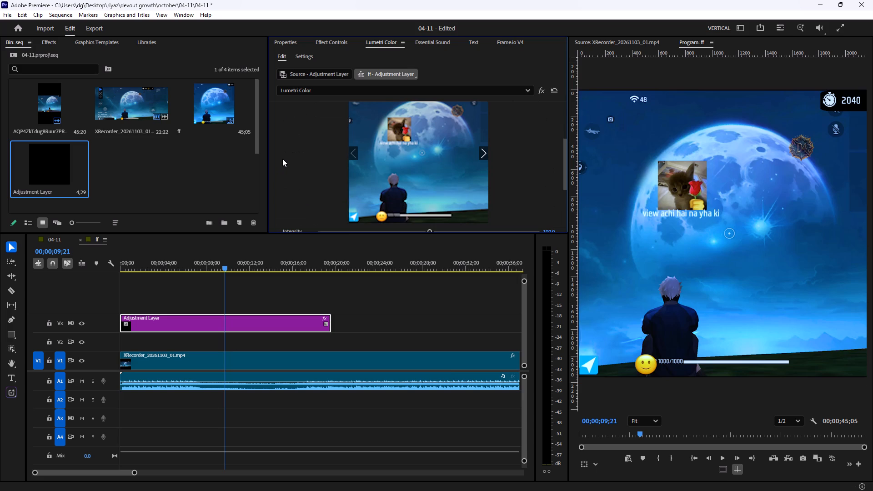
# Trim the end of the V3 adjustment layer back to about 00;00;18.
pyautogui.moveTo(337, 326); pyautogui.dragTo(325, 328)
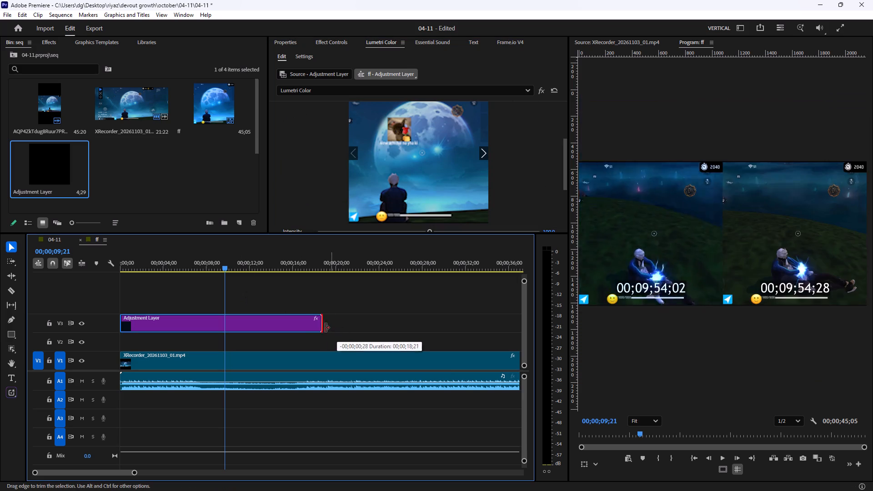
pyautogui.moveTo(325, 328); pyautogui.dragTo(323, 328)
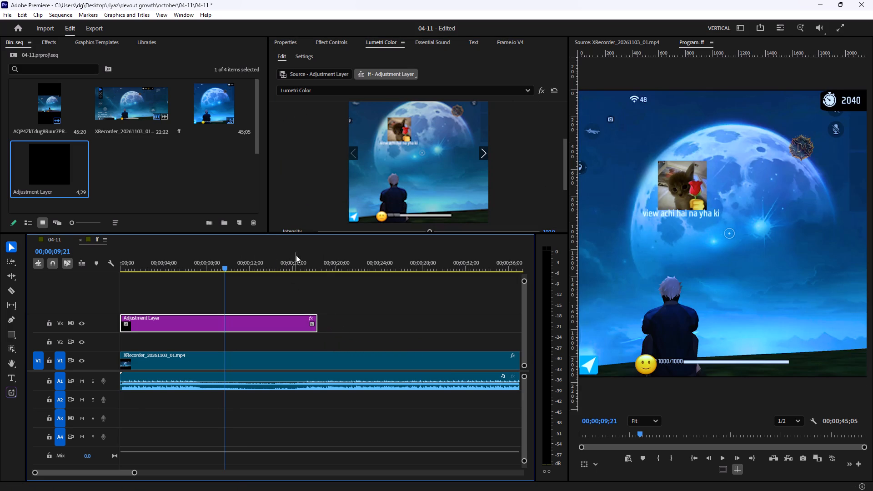
# Play across the adjustment layer's end and around 00;00;04 to compare the graded and ungraded footage.
pyautogui.moveTo(303, 256); pyautogui.dragTo(293, 258)
pyautogui.press('space')
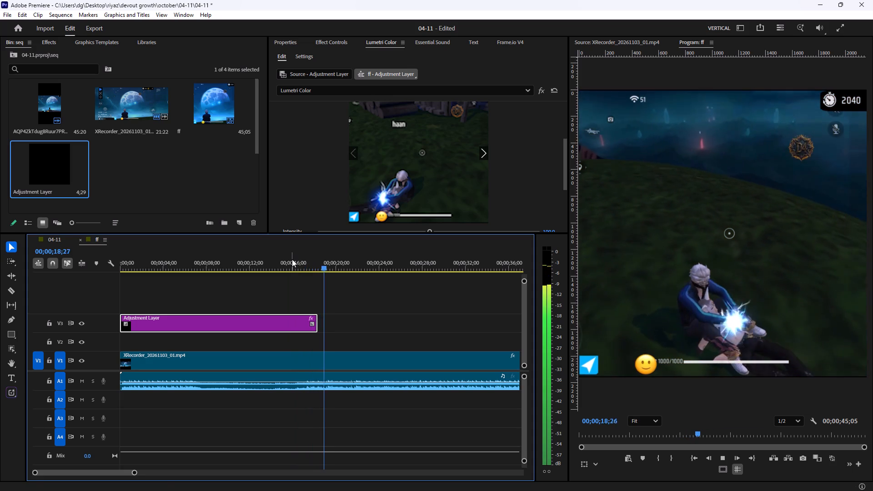
pyautogui.press('space')
pyautogui.click(306, 265)
pyautogui.press('space')
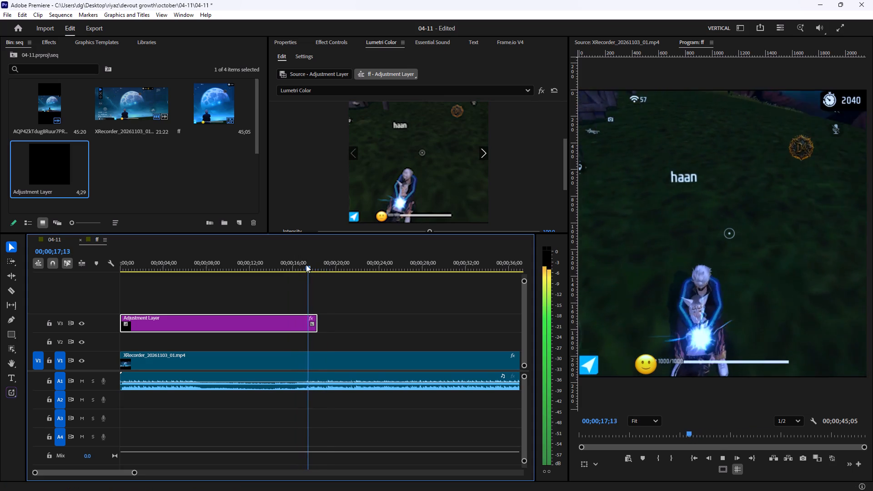
pyautogui.press('space')
pyautogui.moveTo(266, 262); pyautogui.dragTo(167, 267)
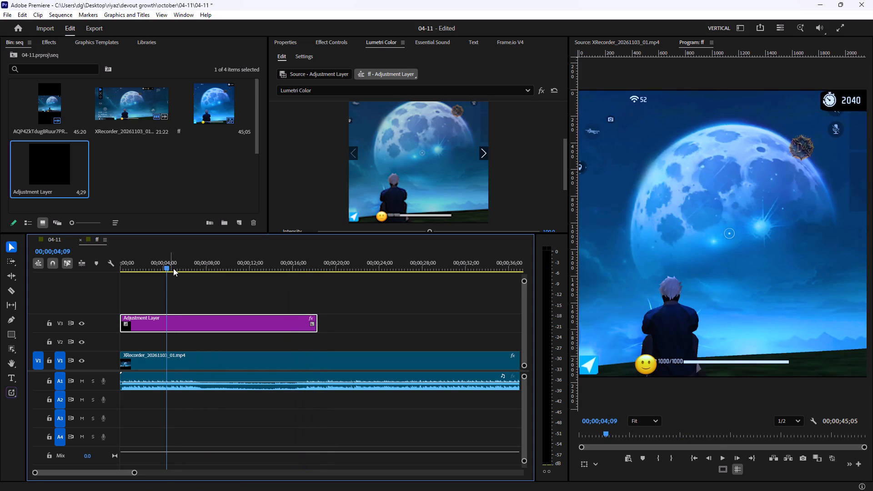
pyautogui.press('space')
pyautogui.press('space')
# Extend the V3 adjustment layer to the end of the gameplay clip at 00;00;45;05.
pyautogui.moveTo(319, 328); pyautogui.dragTo(542, 331)
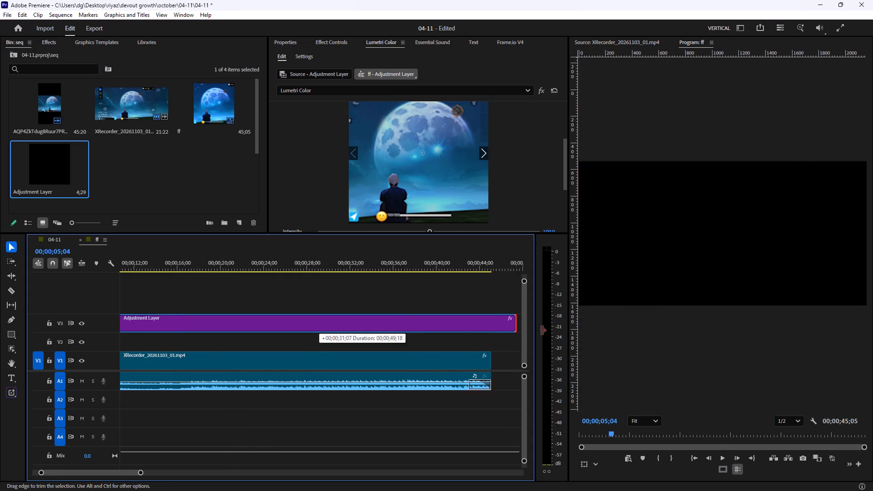
pyautogui.moveTo(542, 331); pyautogui.dragTo(268, 343)
# Play the fully graded sequence from its start to about 00;00;19 to review the look.
pyautogui.moveTo(198, 263); pyautogui.dragTo(75, 278)
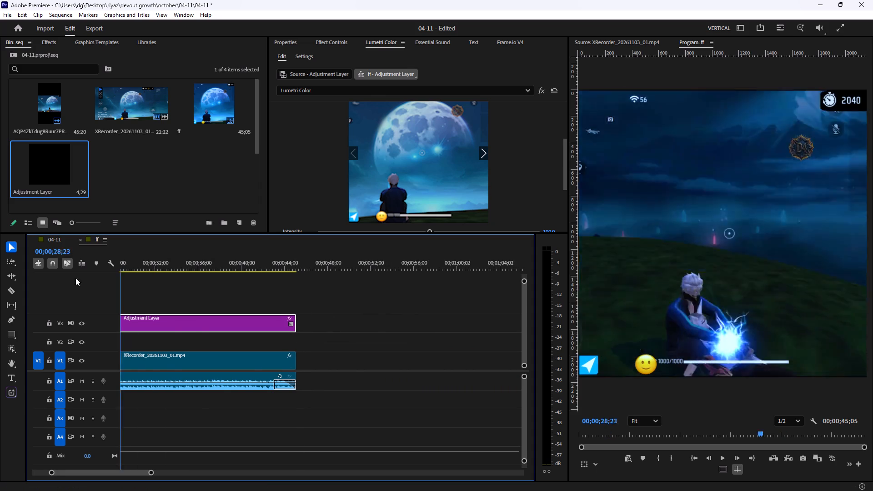
pyautogui.moveTo(75, 278); pyautogui.dragTo(53, 285)
pyautogui.press('space')
pyautogui.click(283, 286)
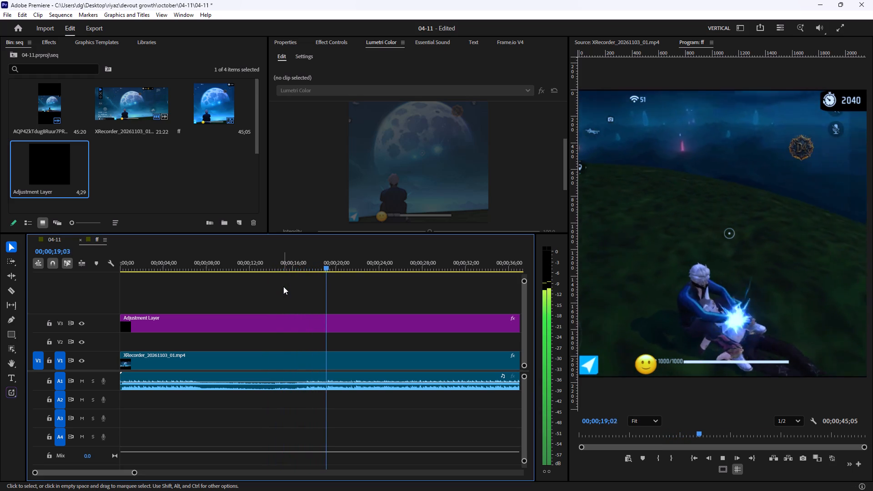
pyautogui.press('space')
# Replay from about 00;00;11 to find the cut point, and split the V1 gameplay clip at 00;00;16;25.
pyautogui.moveTo(254, 261); pyautogui.dragTo(245, 261)
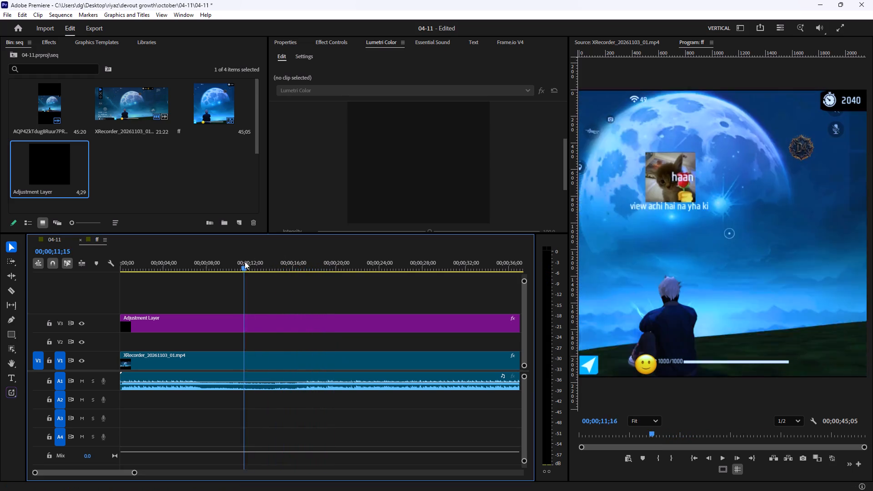
pyautogui.moveTo(245, 261); pyautogui.dragTo(235, 261)
pyautogui.press('space')
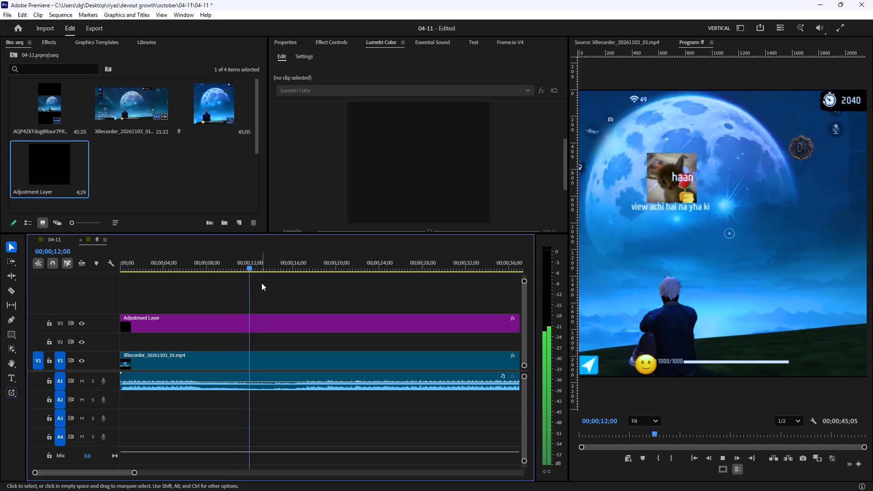
pyautogui.press('space')
pyautogui.press('space')
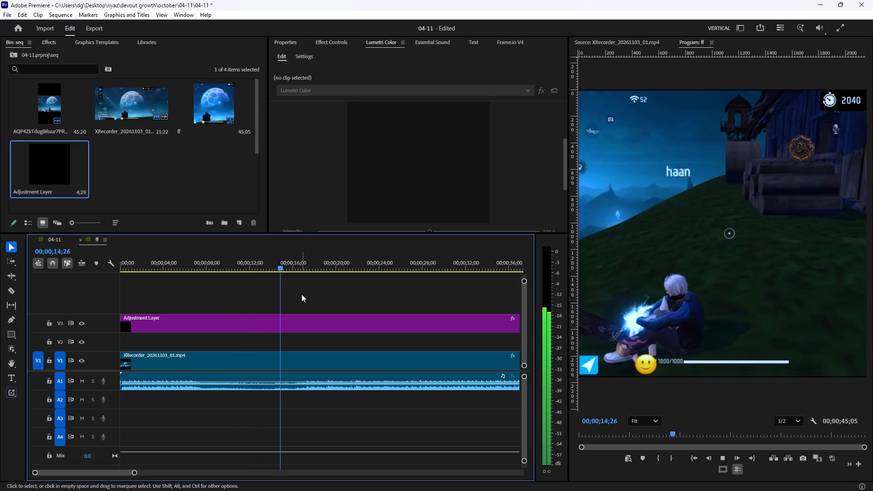
pyautogui.press('space')
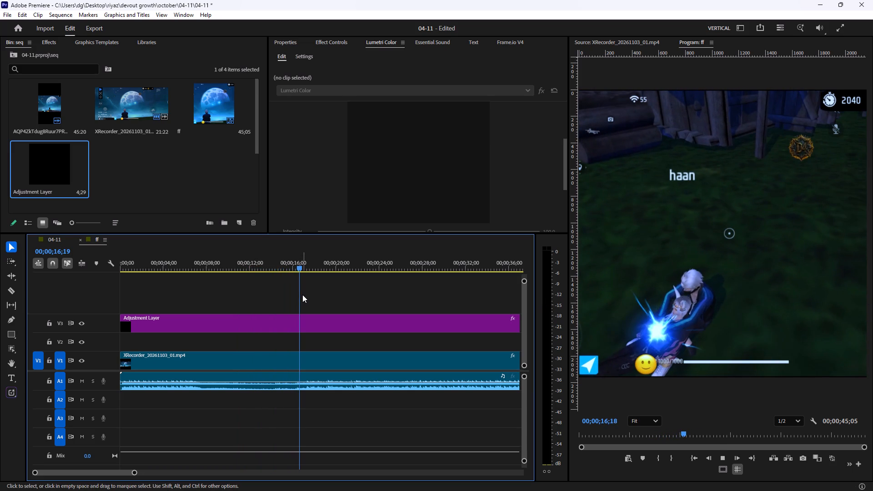
pyautogui.press('space')
pyautogui.press('space')
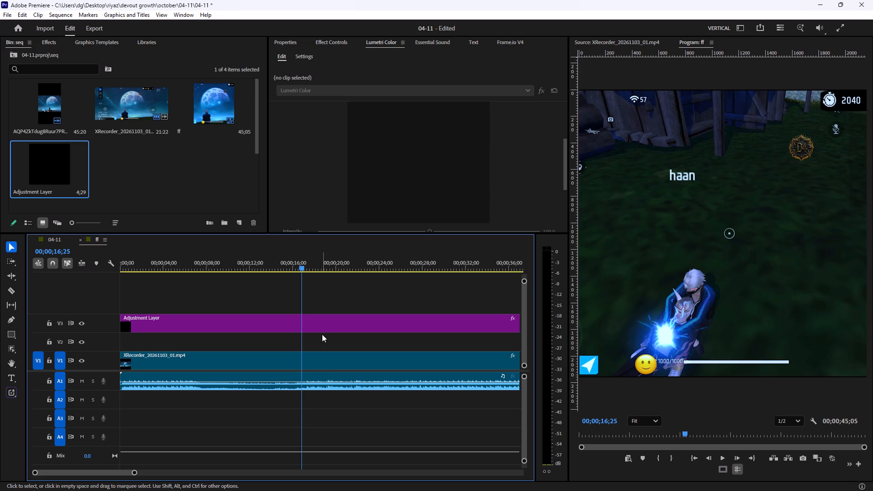
pyautogui.press('c')
pyautogui.click(304, 365)
# Set the second V1 gameplay segment's speed to 60% with Optical flow time interpolation.
pyautogui.press('v')
pyautogui.click(320, 365)
pyautogui.rightClick(320, 365)
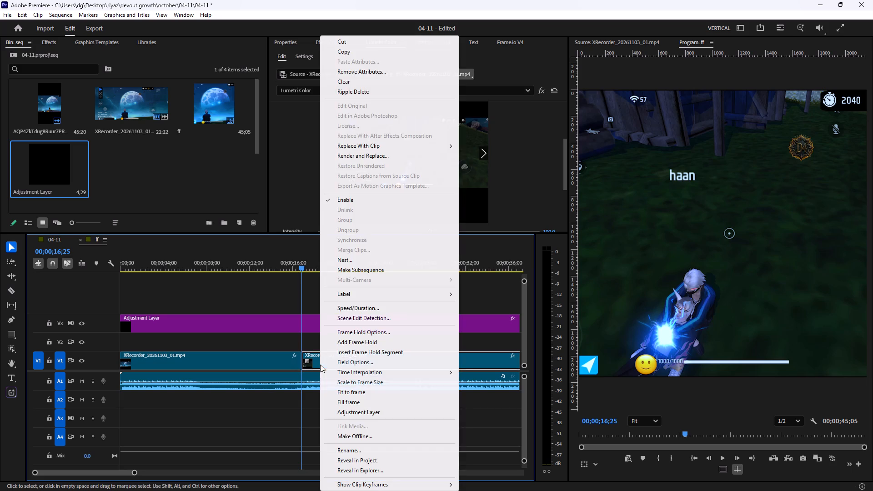
pyautogui.click(350, 305)
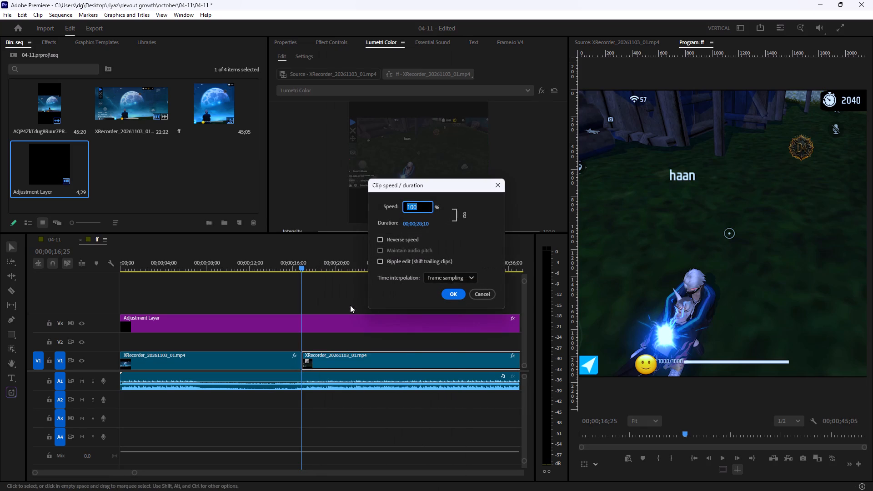
pyautogui.write('60')
pyautogui.click(434, 278)
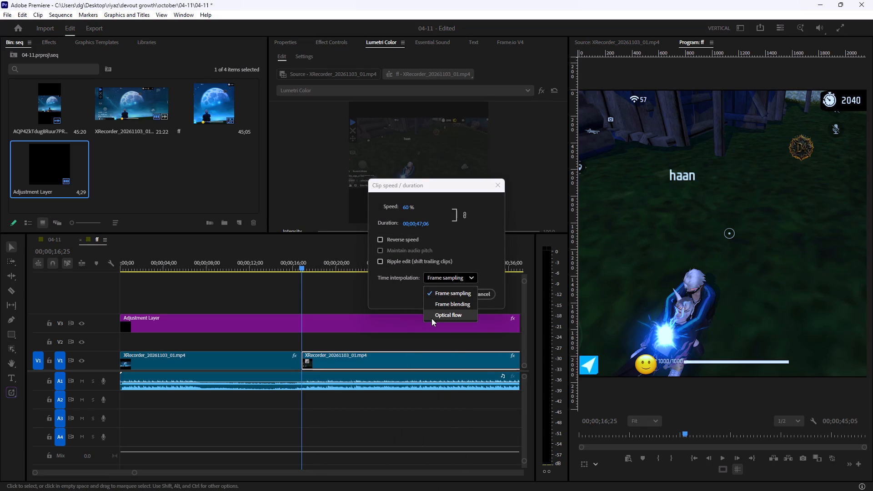
pyautogui.click(432, 318)
pyautogui.click(448, 294)
# Play from just before the cut through the slowed segment to about 00;00;41 to review its pacing against the audio.
pyautogui.moveTo(291, 268); pyautogui.dragTo(279, 267)
pyautogui.press('space')
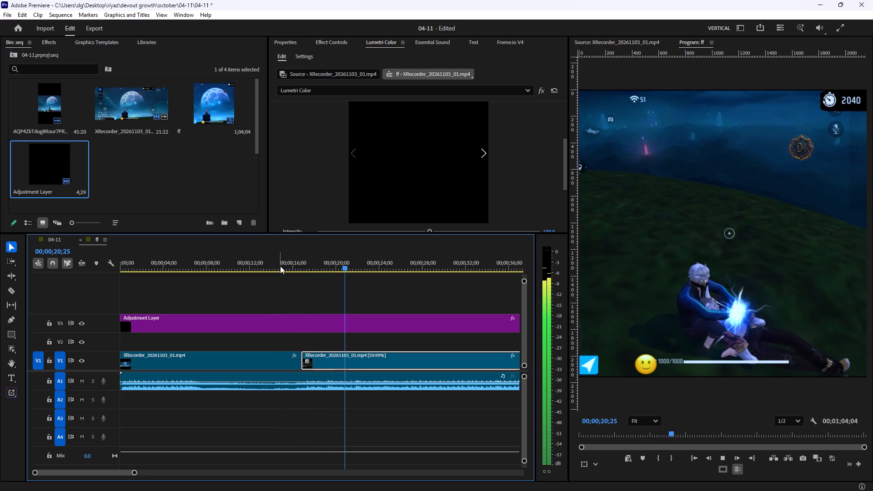
pyautogui.scroll(-7, 280, 266)
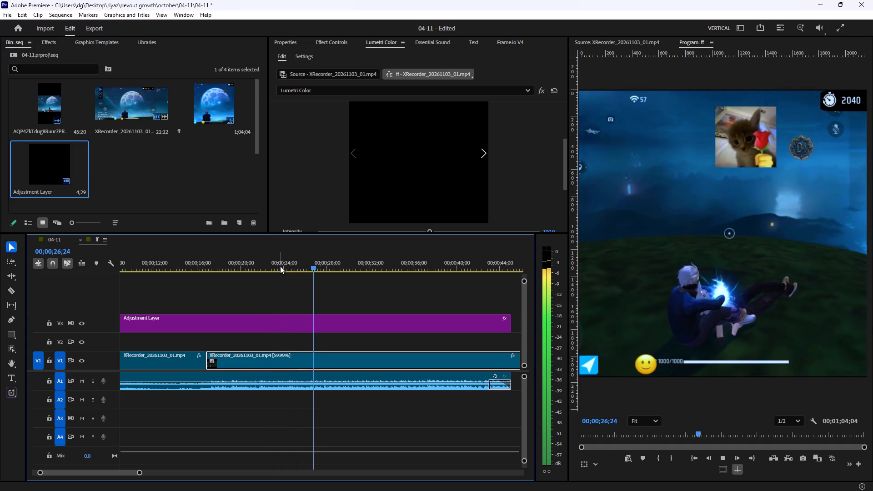
pyautogui.scroll(-2, 280, 266)
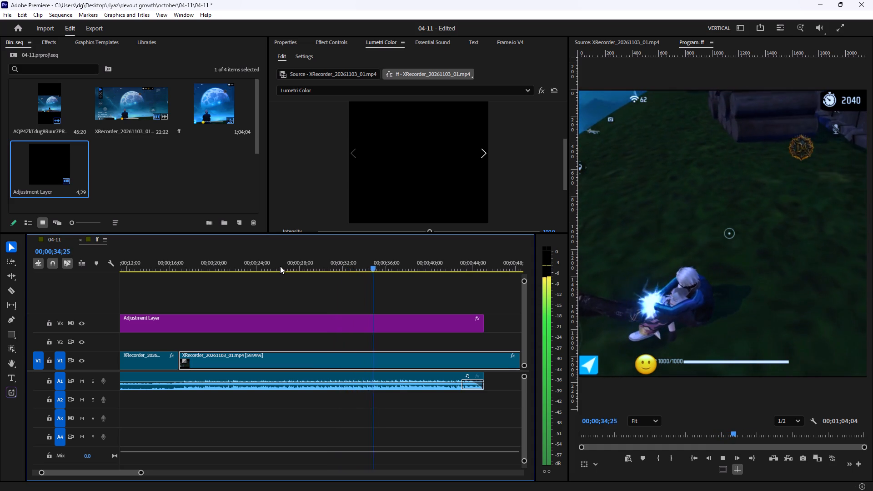
pyautogui.scroll(-7, 280, 266)
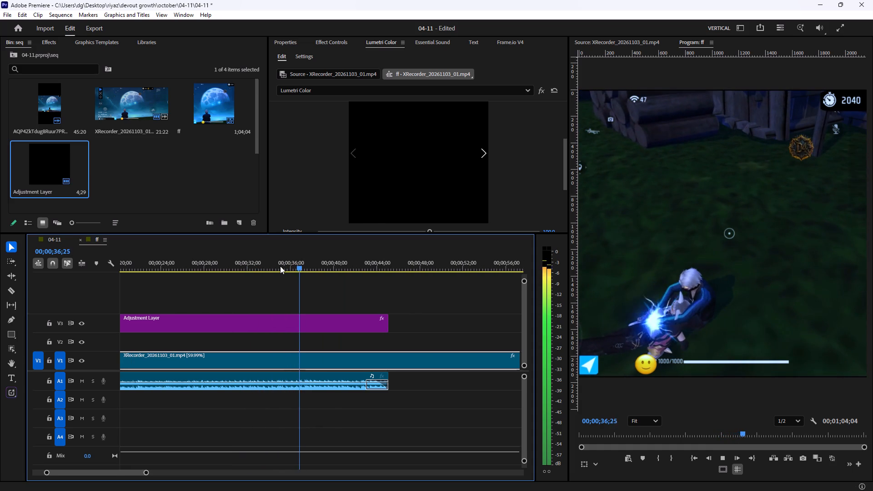
pyautogui.scroll(-1, 280, 266)
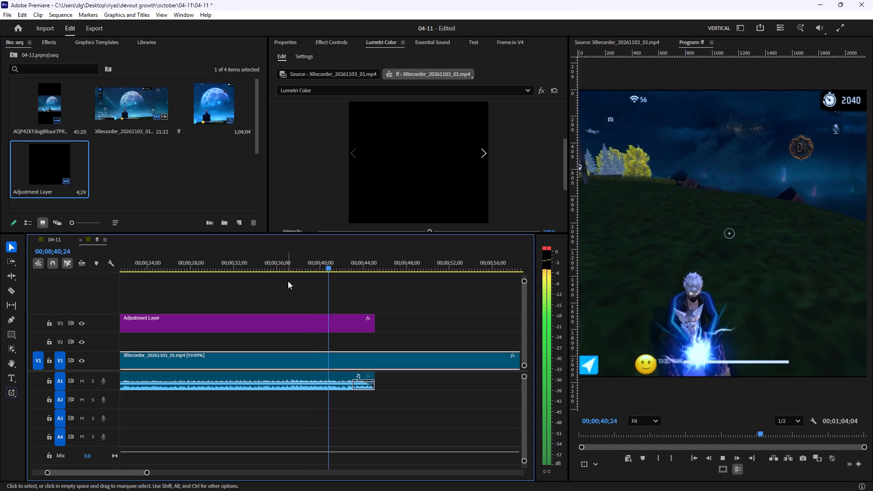
# Extend the end of the A1 audio clip slightly past the end of the adjustment layer.
pyautogui.moveTo(378, 384); pyautogui.dragTo(392, 384)
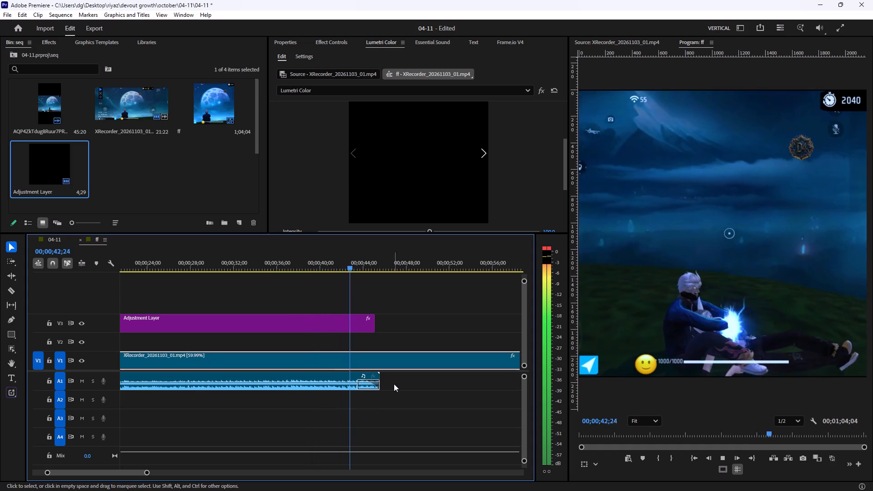
# Trim the end of the slowed V1 gameplay segment to the end of the A1 audio, at 00;00;45;19.
pyautogui.press('space')
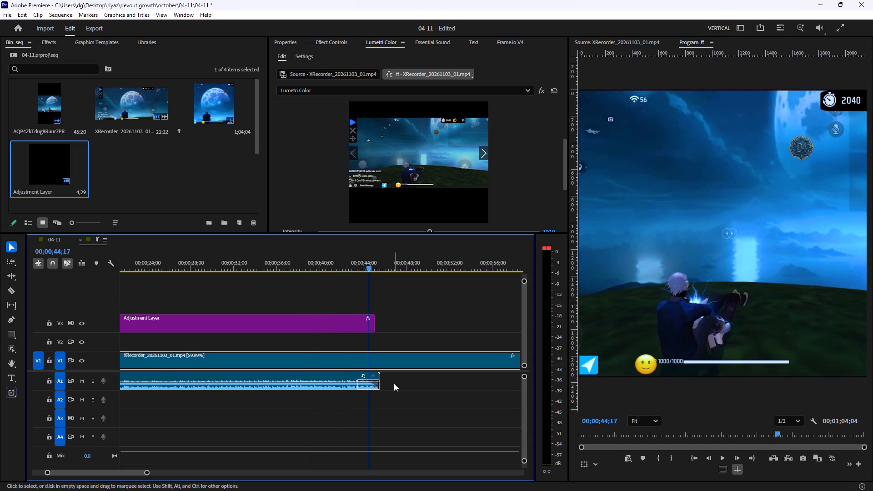
pyautogui.press('space')
pyautogui.press('space')
pyautogui.press('-')
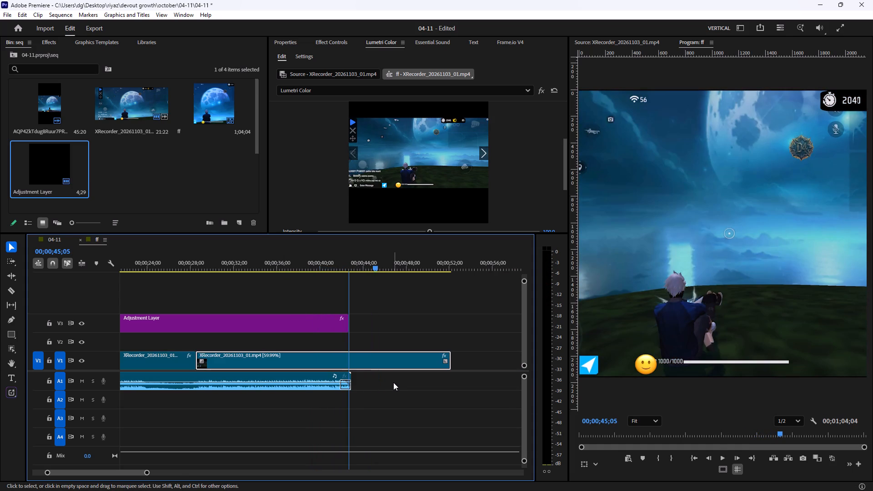
pyautogui.moveTo(453, 364); pyautogui.dragTo(356, 380)
# Extend the end of the V3 adjustment layer to match the ends of the V1 and A1 clips.
pyautogui.moveTo(347, 246); pyautogui.dragTo(338, 252)
pyautogui.moveTo(346, 259); pyautogui.dragTo(335, 266)
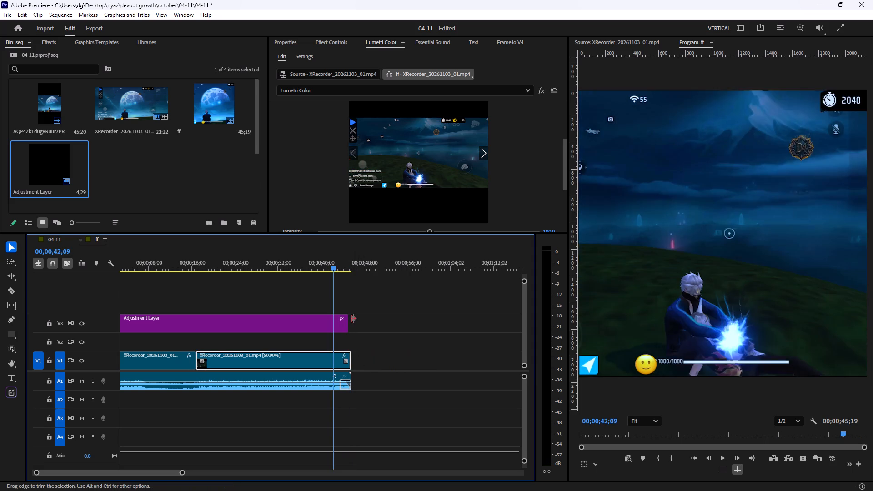
pyautogui.click(352, 319)
pyautogui.click(366, 316)
# Lengthen the Cross Dissolve at the end of the V1 gameplay clip to about 1 second, and play the ending.
pyautogui.press('space')
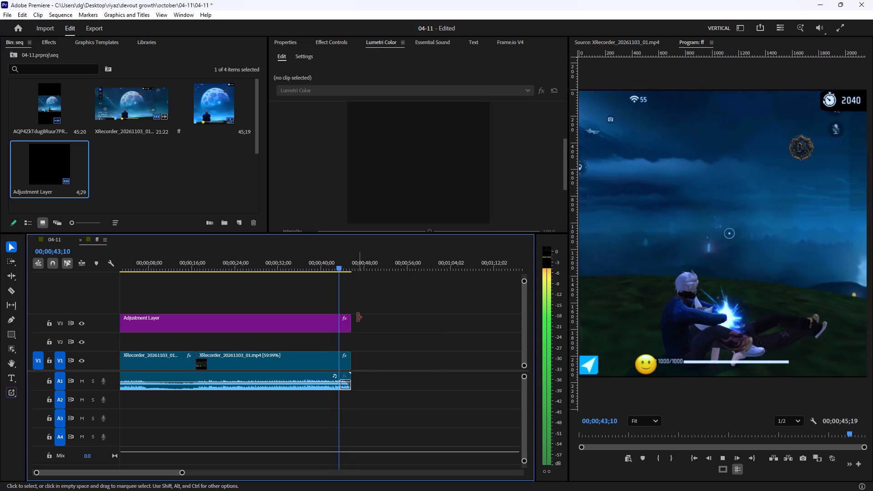
pyautogui.press('=')
pyautogui.press('=')
pyautogui.press('space')
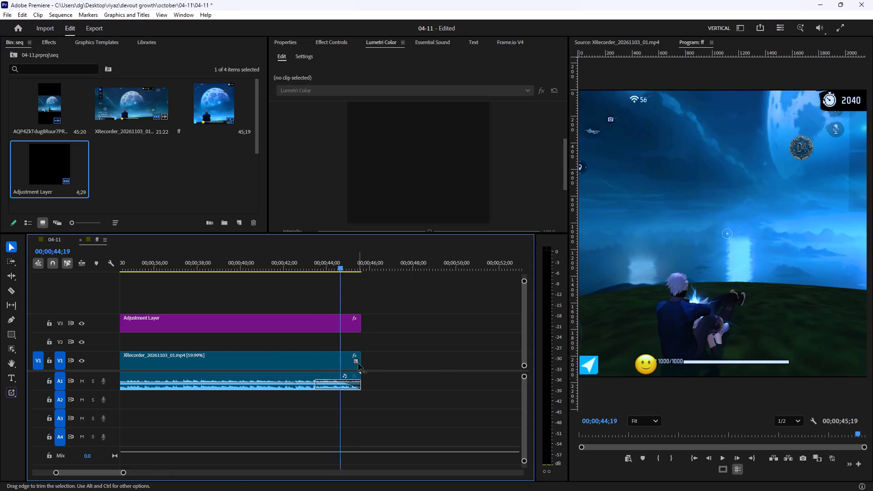
pyautogui.moveTo(358, 361); pyautogui.dragTo(336, 359)
pyautogui.click(320, 267)
pyautogui.press('space')
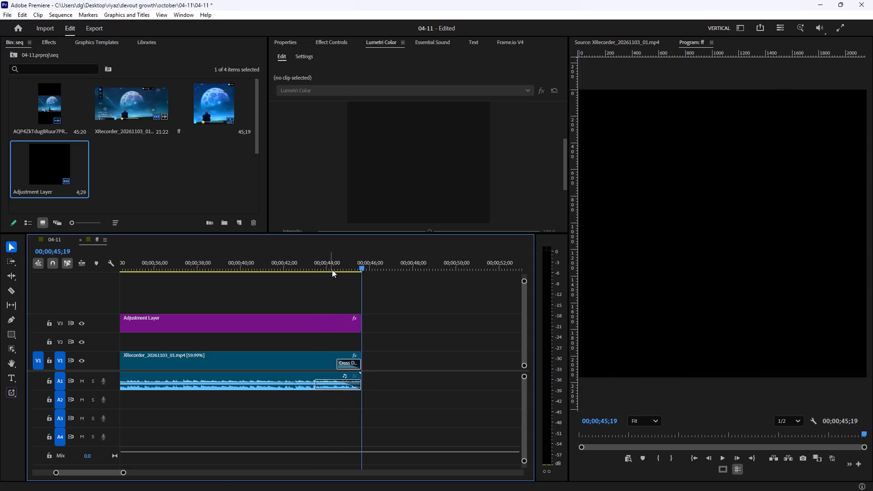
# Mark the In point at 00;00;00;00 and the Out point at the end of the clips.
pyautogui.moveTo(342, 268); pyautogui.dragTo(0, 288)
pyautogui.press('space')
pyautogui.press('space')
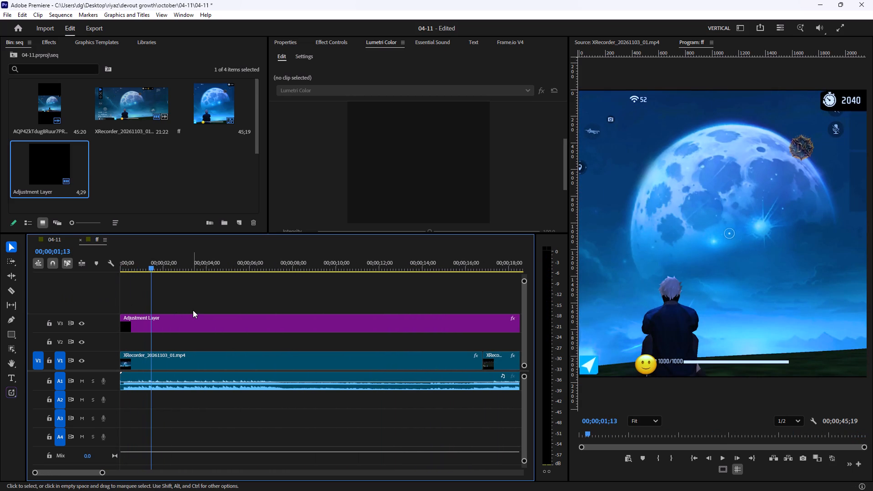
pyautogui.click(193, 310)
pyautogui.press('-')
pyautogui.press('-')
pyautogui.moveTo(134, 264); pyautogui.dragTo(74, 266)
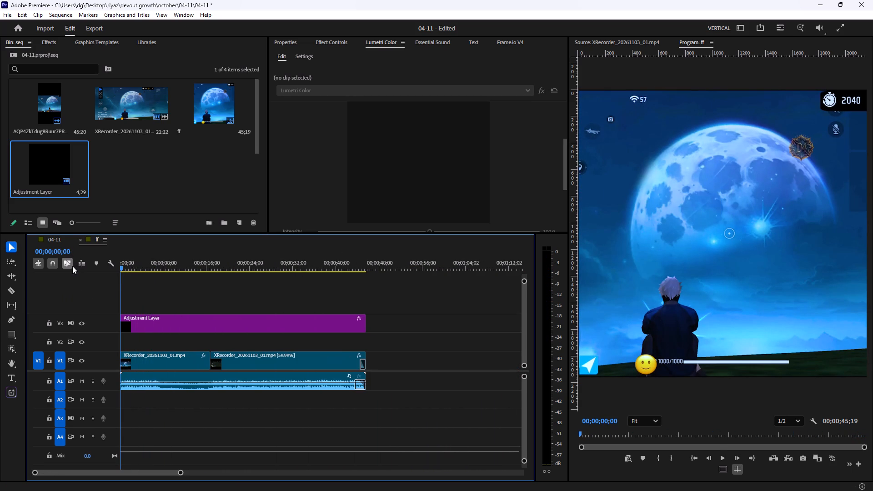
pyautogui.press('i')
pyautogui.moveTo(207, 266); pyautogui.dragTo(326, 264)
pyautogui.press('o')
pyautogui.click(324, 256)
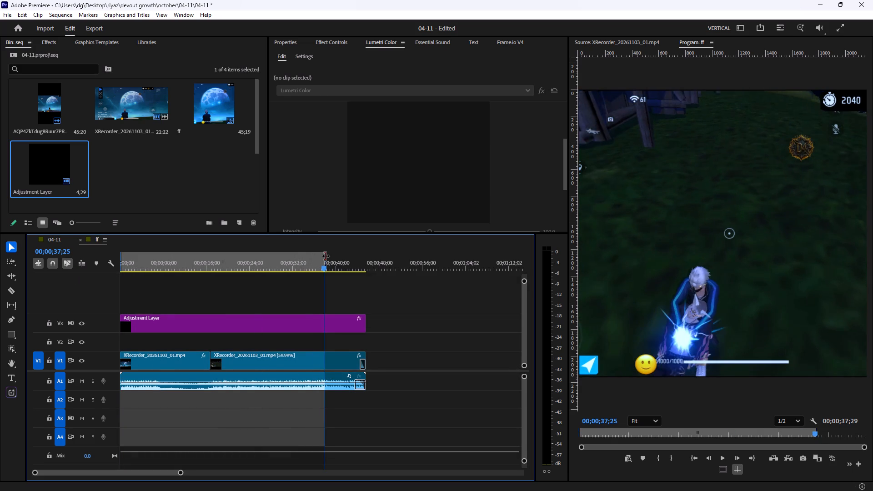
pyautogui.moveTo(326, 256); pyautogui.dragTo(366, 261)
# Render the sequence from In to Out.
pyautogui.moveTo(319, 263); pyautogui.dragTo(286, 263)
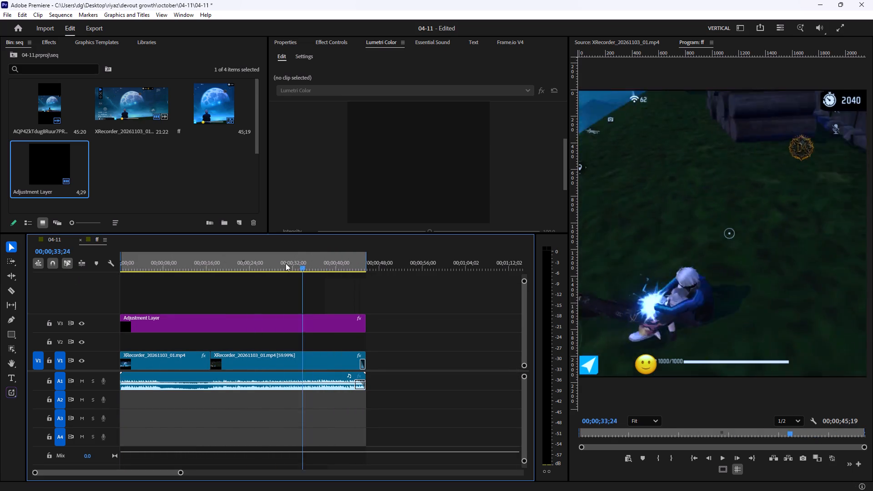
pyautogui.moveTo(286, 263); pyautogui.dragTo(60, 276)
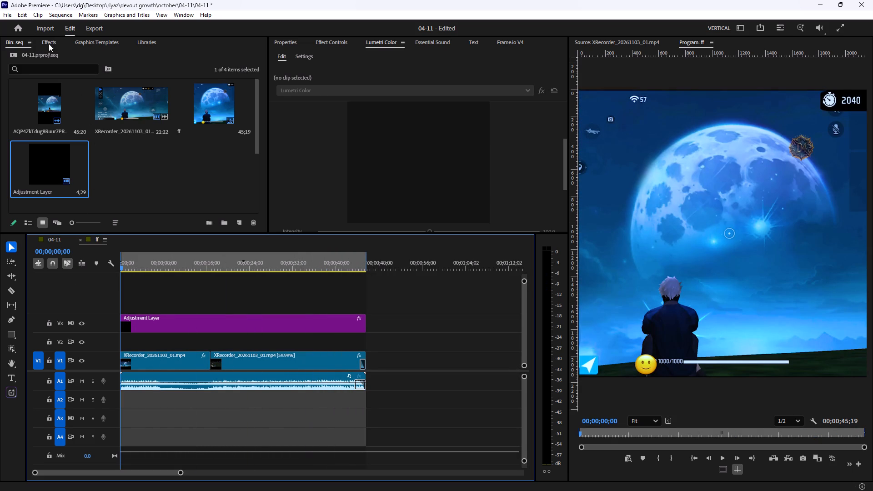
pyautogui.click(65, 15)
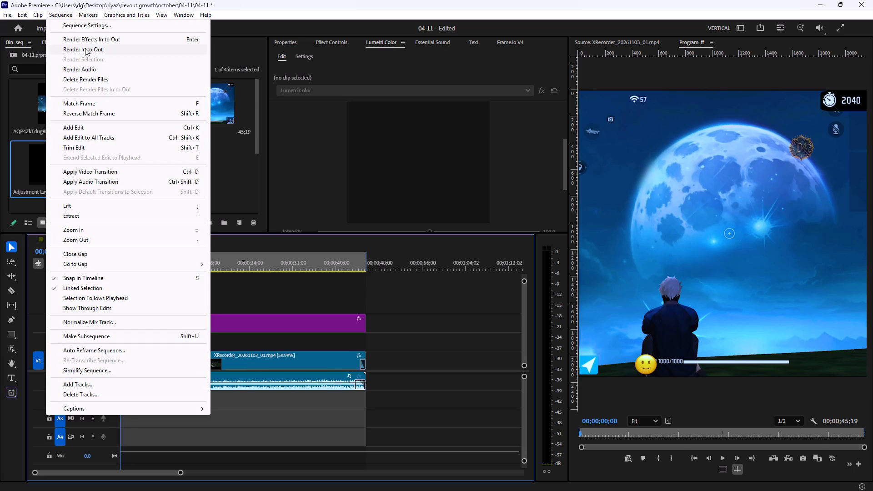
pyautogui.click(85, 48)
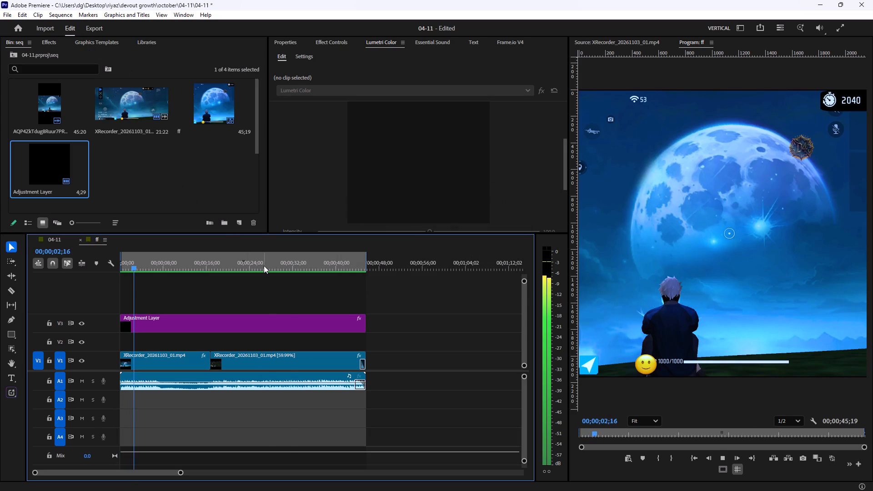
# Play the rendered sequence from the early gameplay through to about 00;00;30 to review playback and the speed change.
pyautogui.moveTo(266, 266); pyautogui.dragTo(291, 266)
pyautogui.press('space')
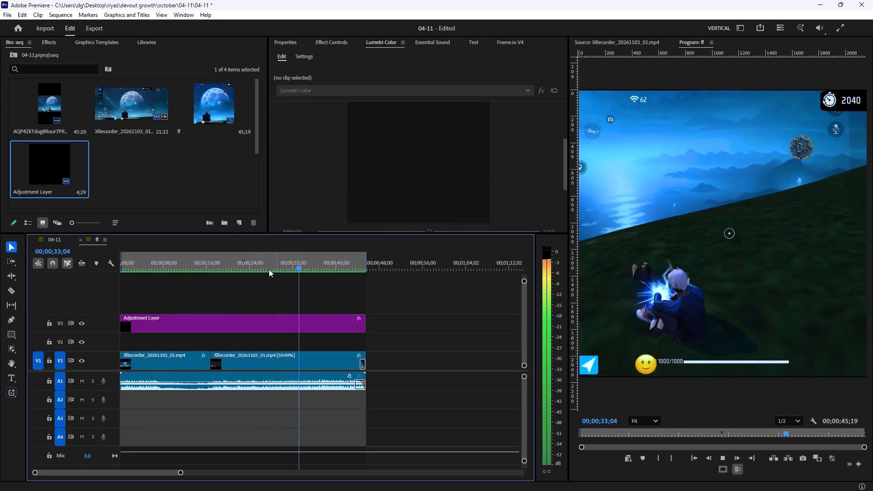
pyautogui.moveTo(216, 264); pyautogui.dragTo(151, 263)
pyautogui.press('space')
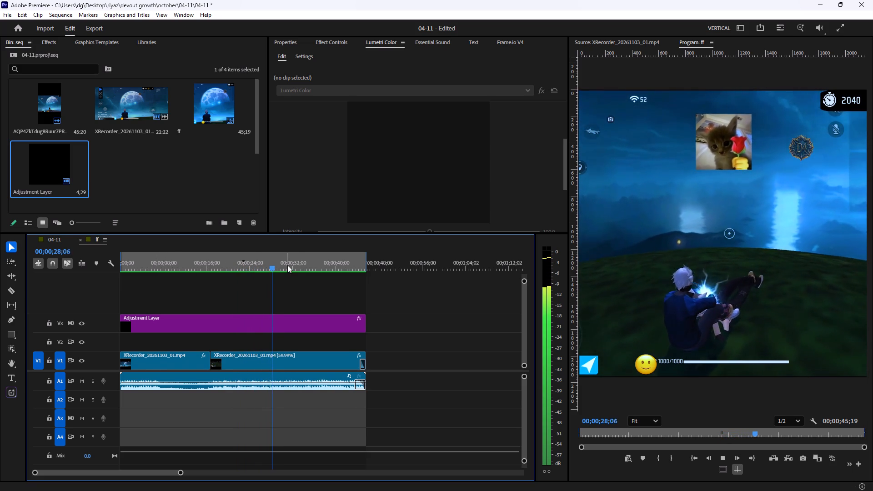
pyautogui.press('space')
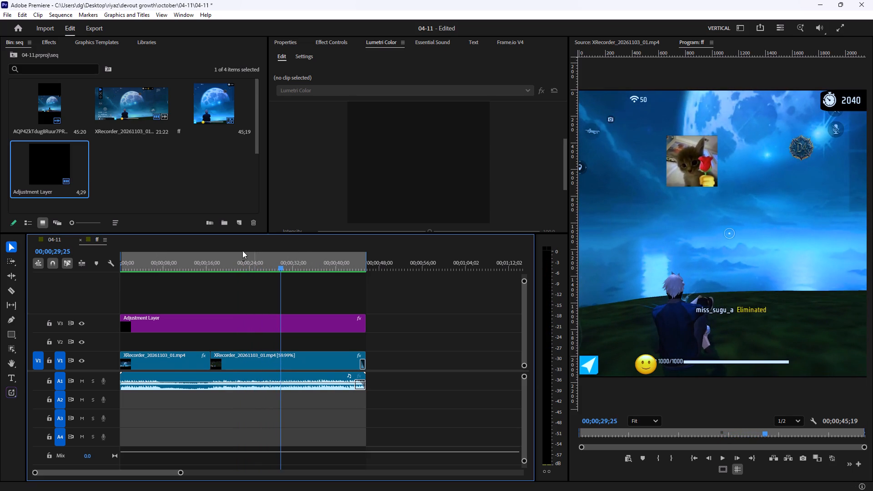
# Open the export settings for the sequence and set the save location to the ff max folder inside download.
pyautogui.click(255, 248)
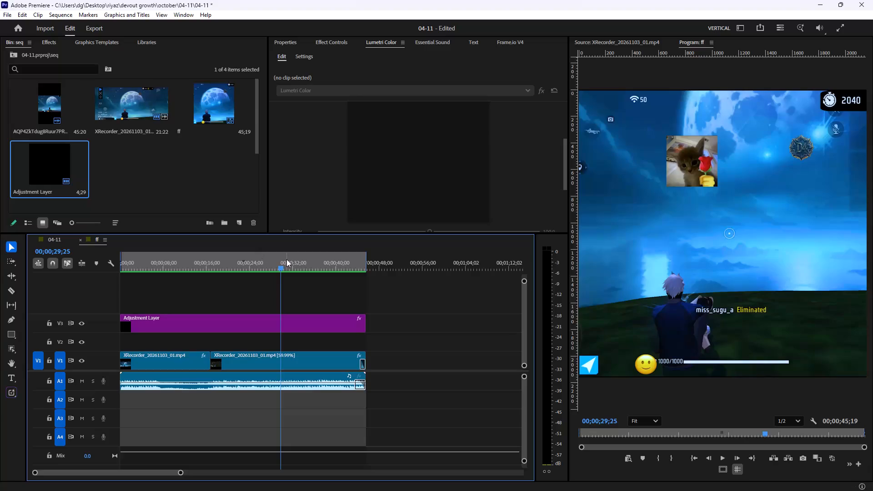
pyautogui.hotkey('ctrl', 'm')
pyautogui.click(234, 94)
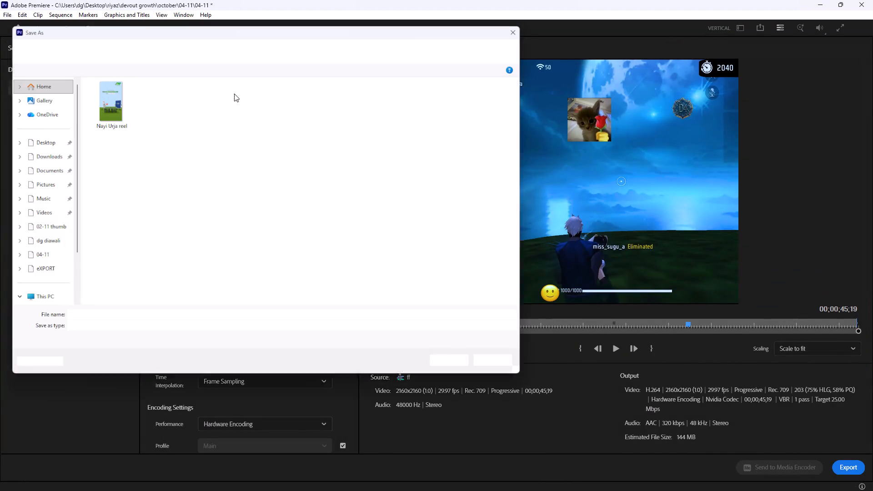
pyautogui.click(122, 50)
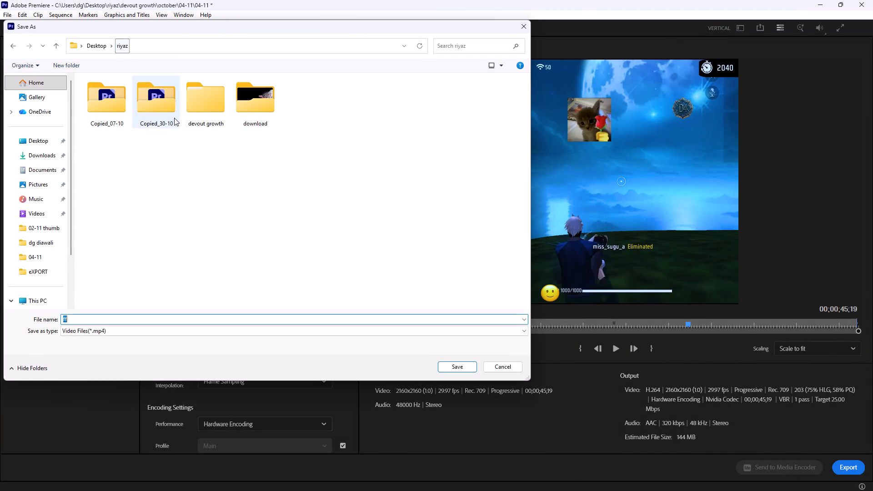
pyautogui.click(218, 98)
pyautogui.doubleClick(250, 95)
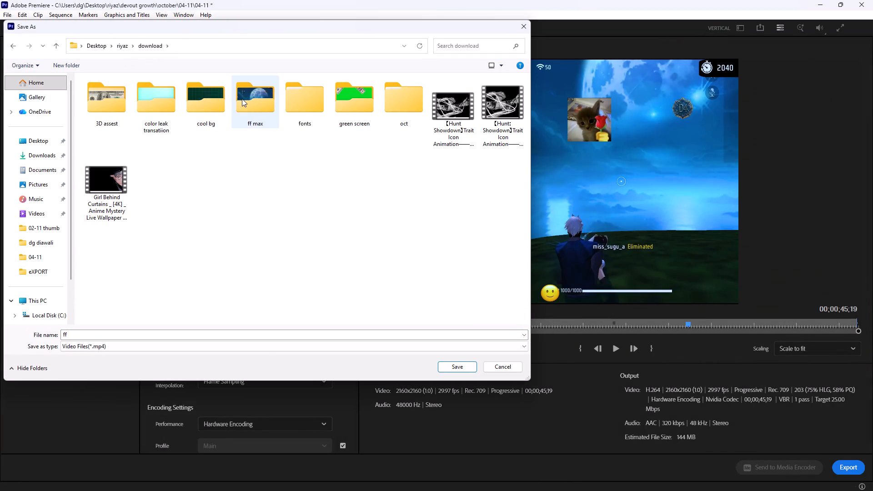
pyautogui.doubleClick(255, 97)
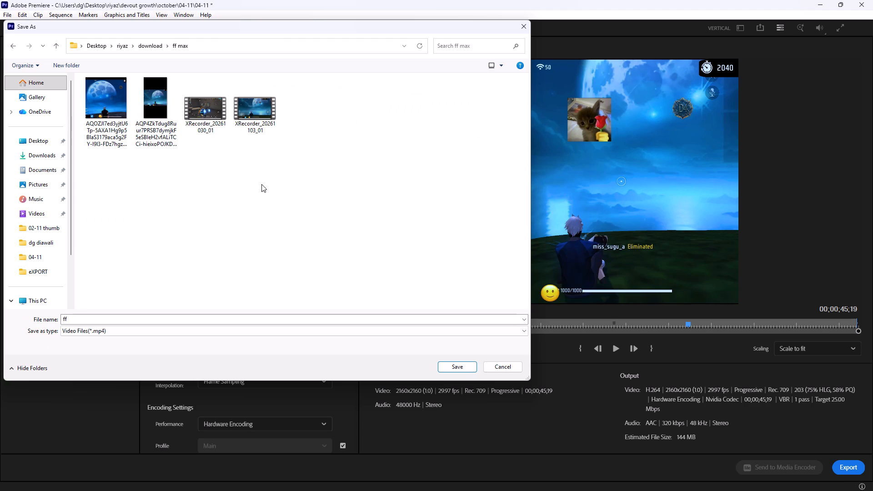
pyautogui.click(455, 367)
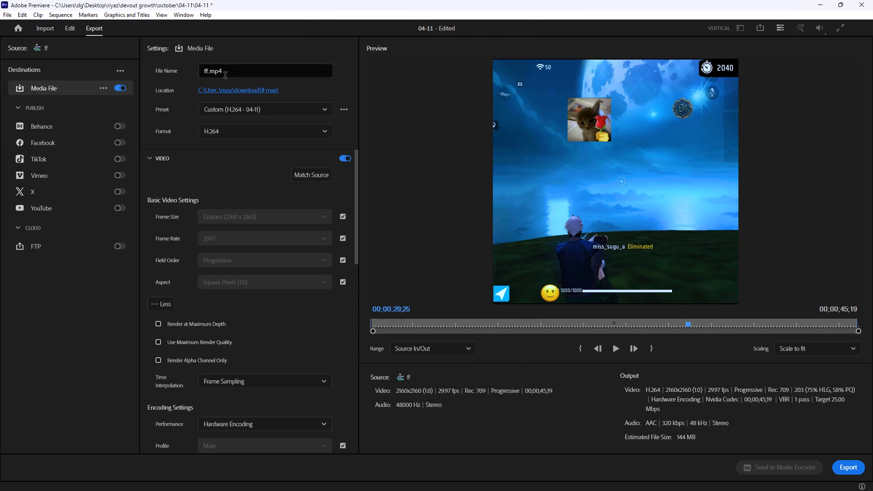
# Name the export file moon view.mp4.
pyautogui.moveTo(226, 75); pyautogui.dragTo(178, 72)
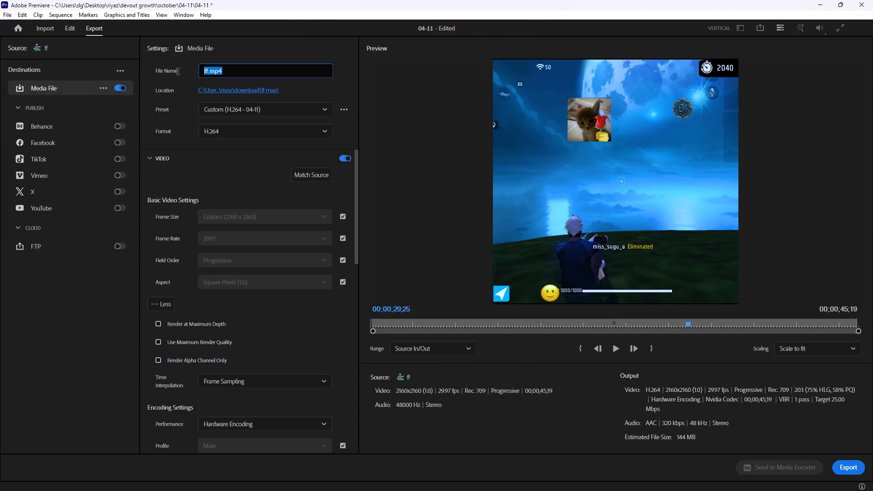
pyautogui.write('vi')
pyautogui.write('ew')
pyautogui.click(204, 74)
pyautogui.click(204, 74)
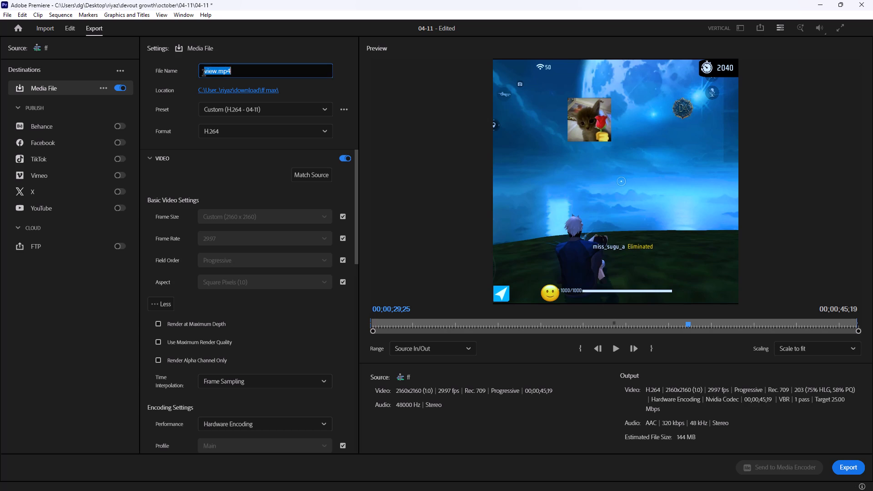
pyautogui.click(206, 71)
pyautogui.write('moon')
pyautogui.press('space')
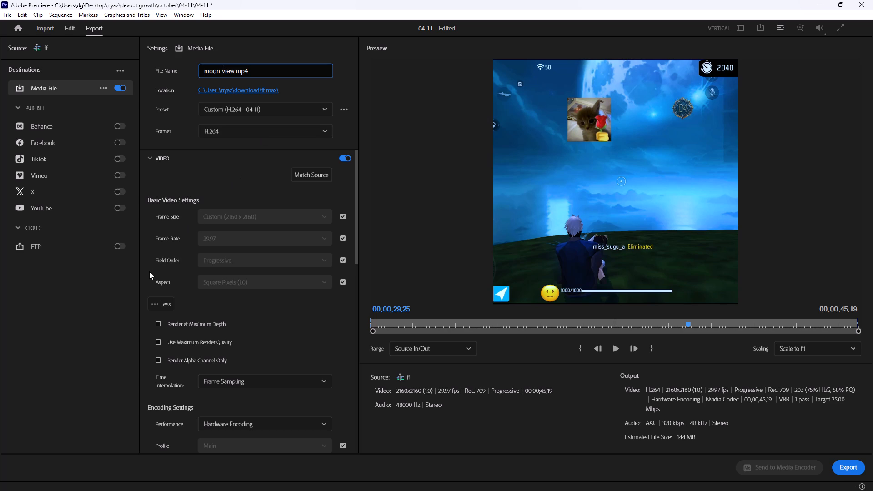
pyautogui.click(149, 271)
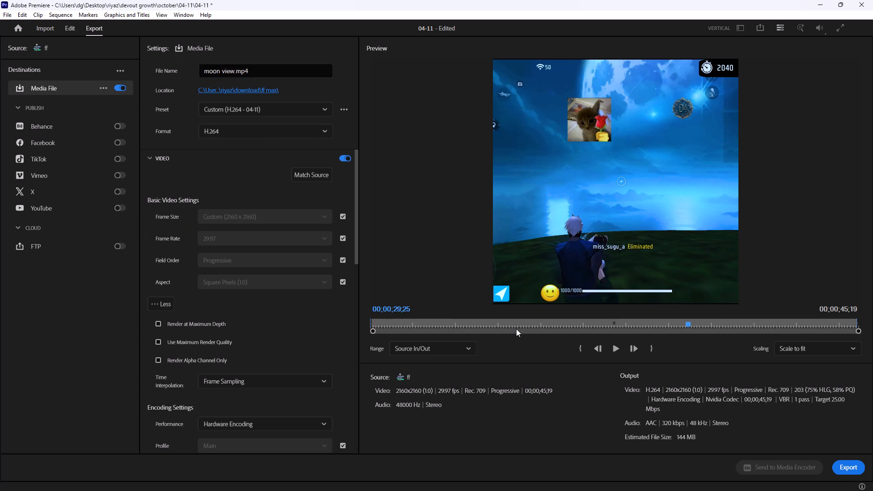
# Check the export preview and bitrate settings, and export the sequence as an H.264 file.
pyautogui.moveTo(538, 326); pyautogui.dragTo(636, 320)
pyautogui.scroll(-3, 159, 287)
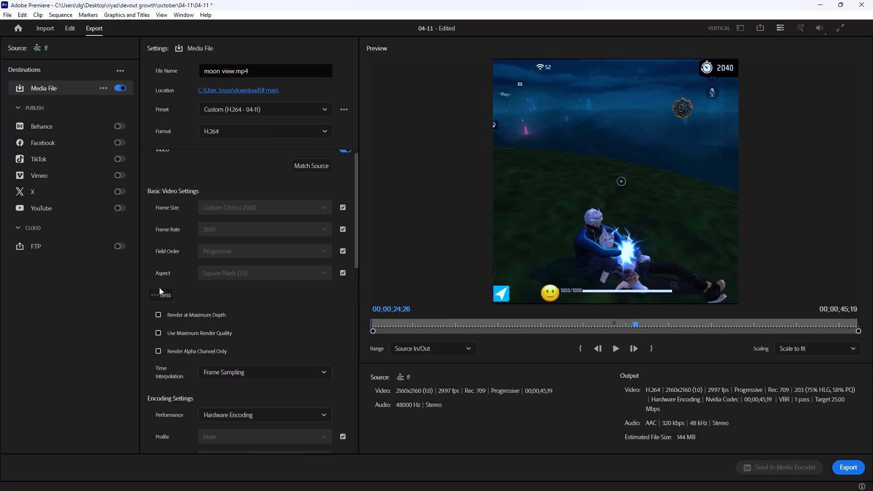
pyautogui.scroll(-20, 159, 287)
pyautogui.scroll(-19, 159, 287)
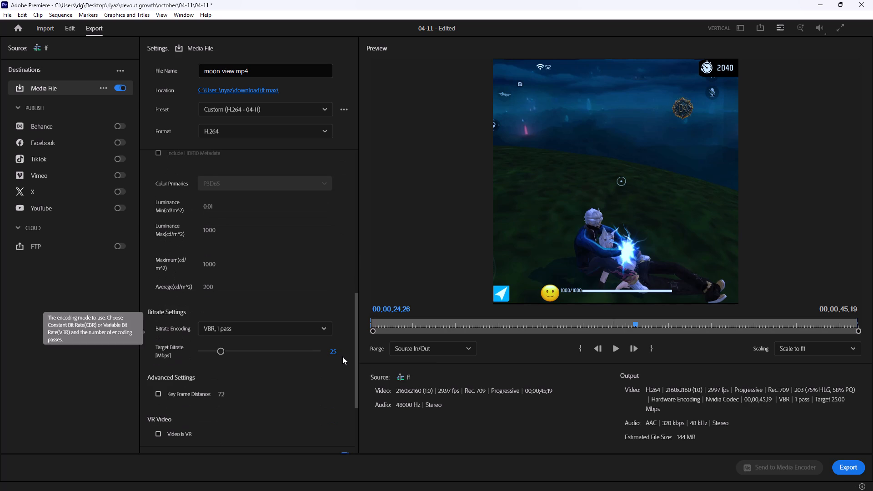
pyautogui.moveTo(570, 322); pyautogui.dragTo(493, 321)
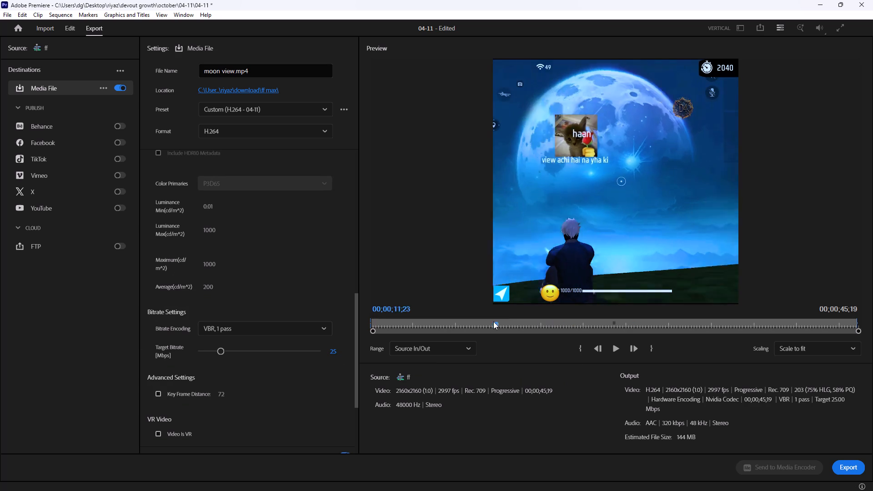
pyautogui.moveTo(493, 321); pyautogui.dragTo(483, 320)
pyautogui.press('space')
pyautogui.press('space')
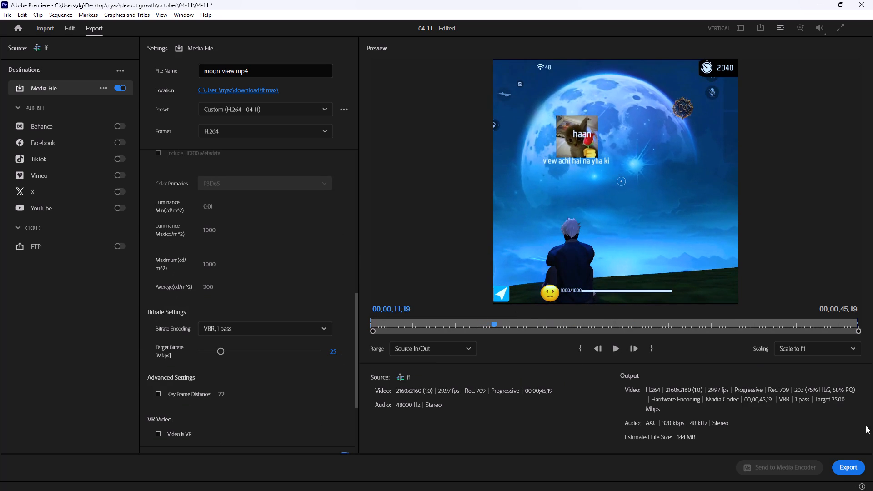
pyautogui.click(844, 467)
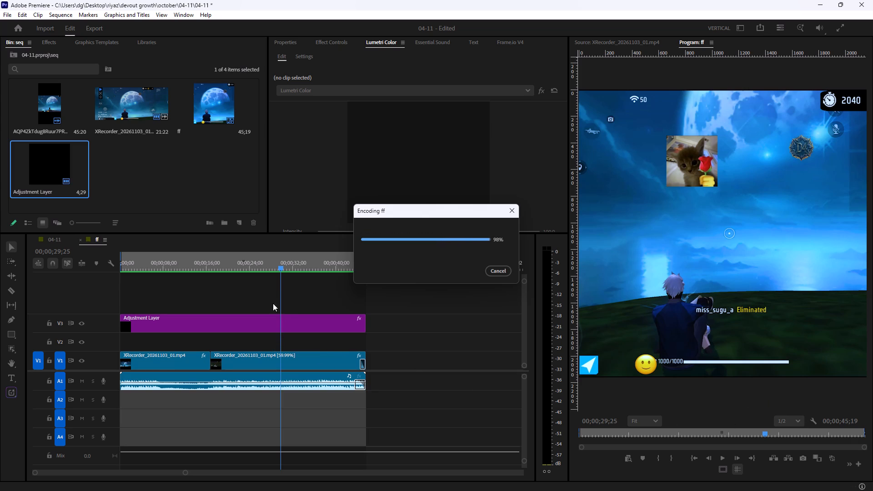
# Scrub sequence ff back to the early moon shot and forward again to about 00;00;29 to review the edit.
pyautogui.moveTo(281, 263); pyautogui.dragTo(147, 275)
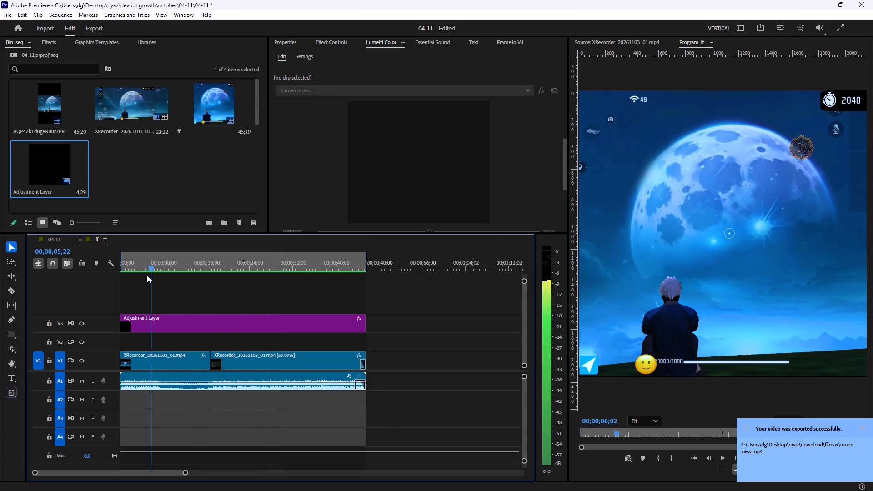
pyautogui.moveTo(147, 275); pyautogui.dragTo(278, 268)
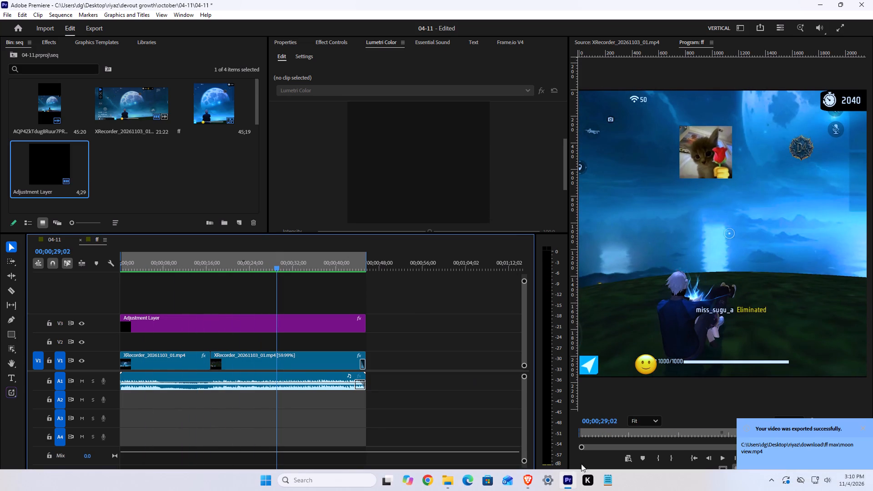